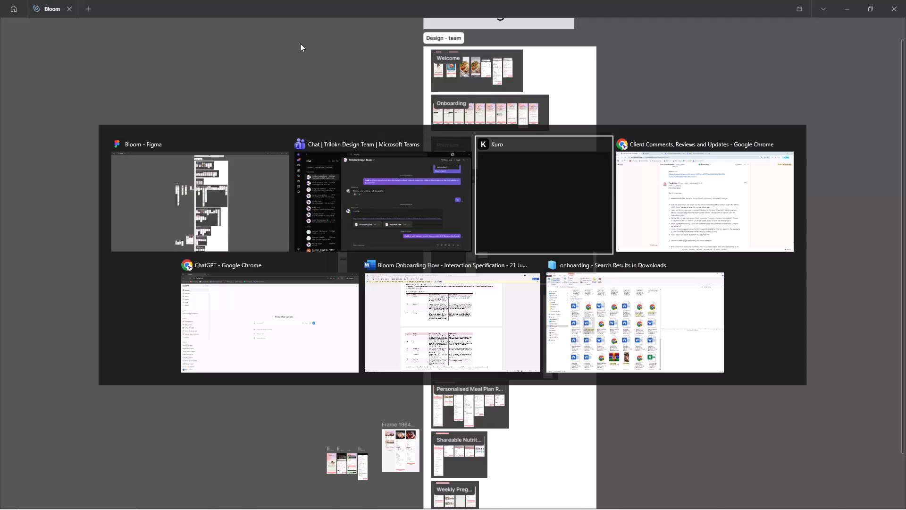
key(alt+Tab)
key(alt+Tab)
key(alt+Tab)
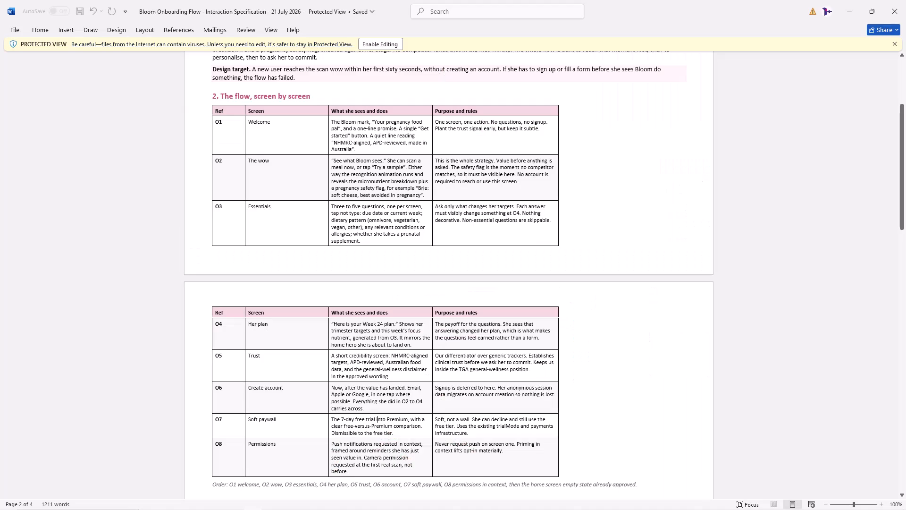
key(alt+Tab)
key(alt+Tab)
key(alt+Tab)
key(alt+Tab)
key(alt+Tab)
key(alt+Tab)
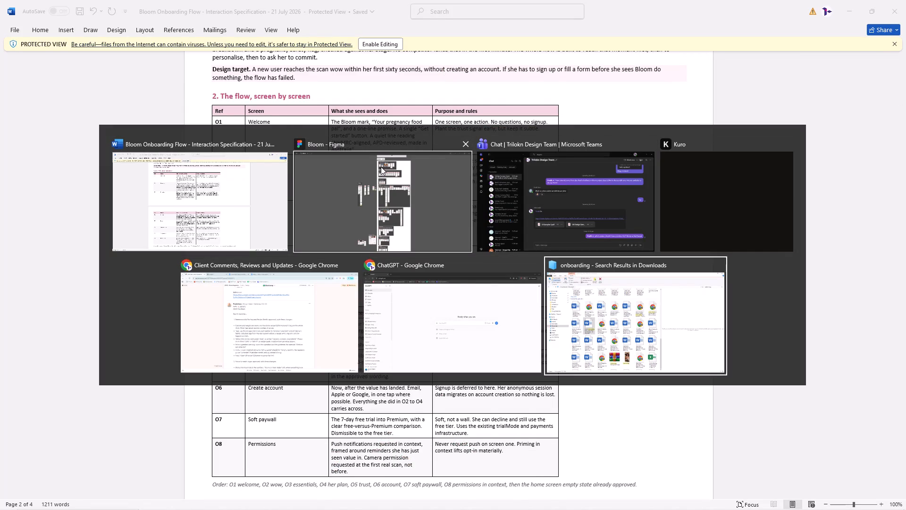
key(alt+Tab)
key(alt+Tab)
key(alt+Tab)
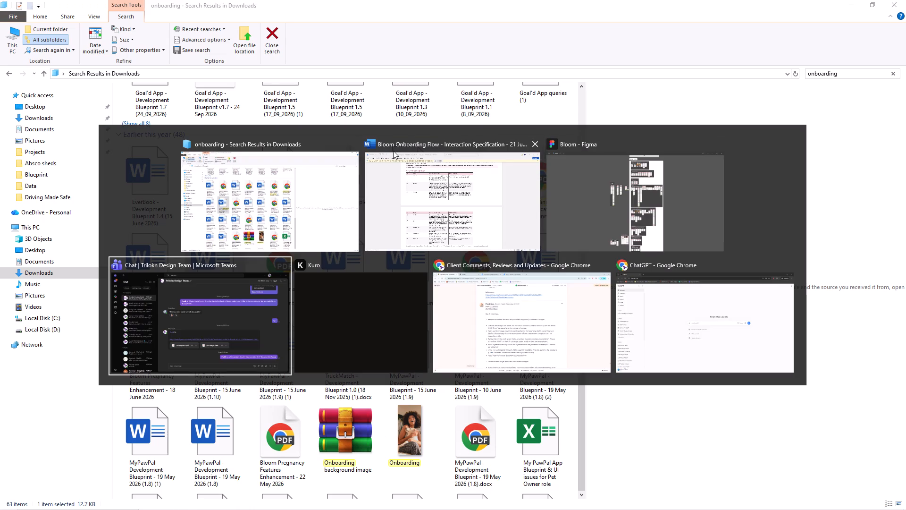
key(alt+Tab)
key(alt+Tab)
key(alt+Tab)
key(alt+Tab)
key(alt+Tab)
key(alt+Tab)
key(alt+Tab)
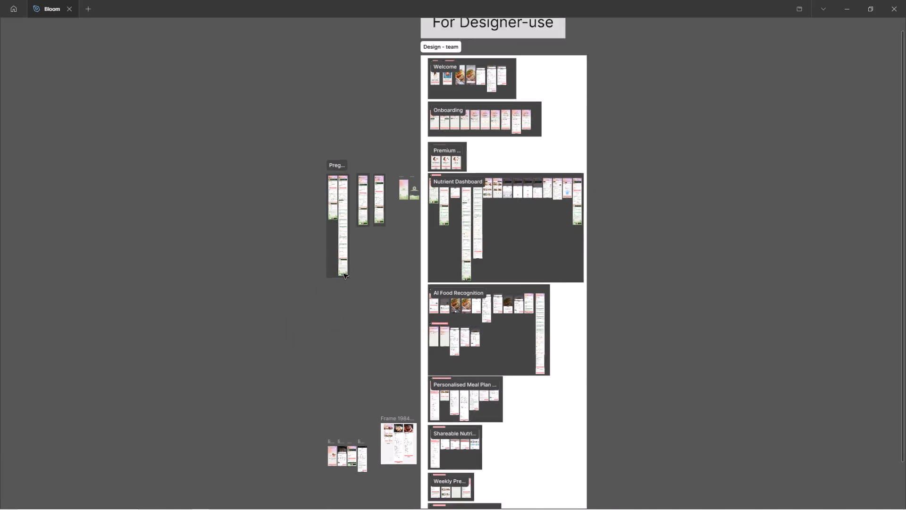
ctrl+scroll(332, 241, up, 2)
ctrl+scroll(332, 241, down, 1)
ctrl+scroll(332, 241, up, 3)
ctrl+scroll(347, 187, down, 1)
ctrl+scroll(347, 187, up, 15)
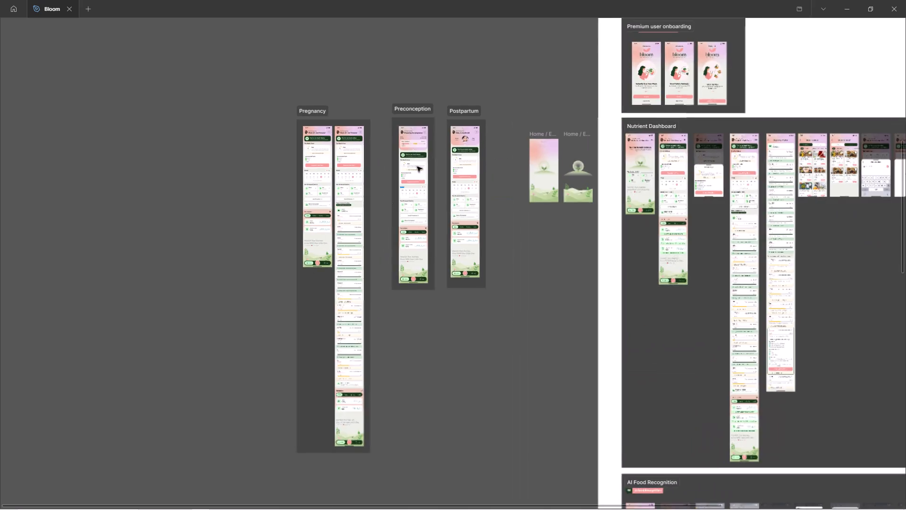
ctrl+scroll(417, 167, up, 3)
ctrl+scroll(417, 165, down, 13)
scroll(410, 171, up, 1)
scroll(410, 172, down, 7)
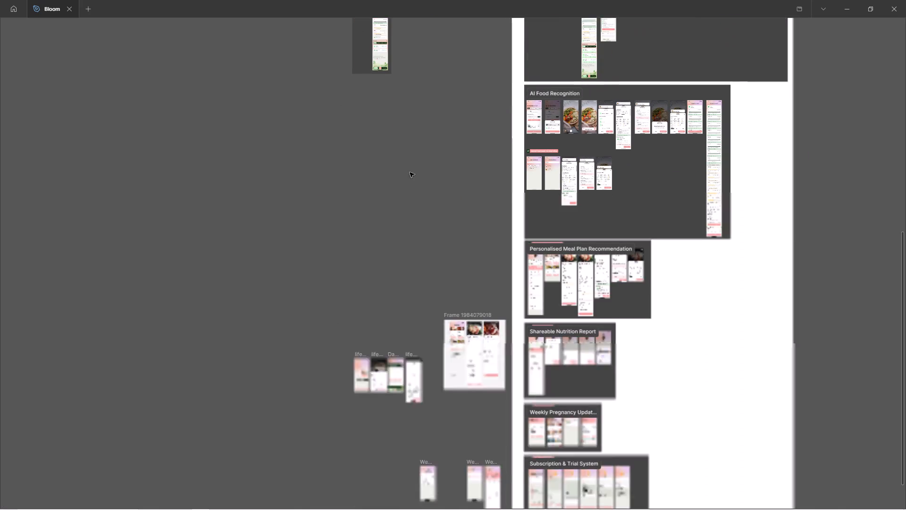
scroll(410, 172, up, 1)
scroll(410, 172, down, 5)
ctrl+scroll(431, 172, up, 20)
ctrl+scroll(431, 172, up, 1)
ctrl+scroll(497, 225, up, 3)
ctrl+scroll(497, 225, down, 1)
ctrl+scroll(497, 225, up, 3)
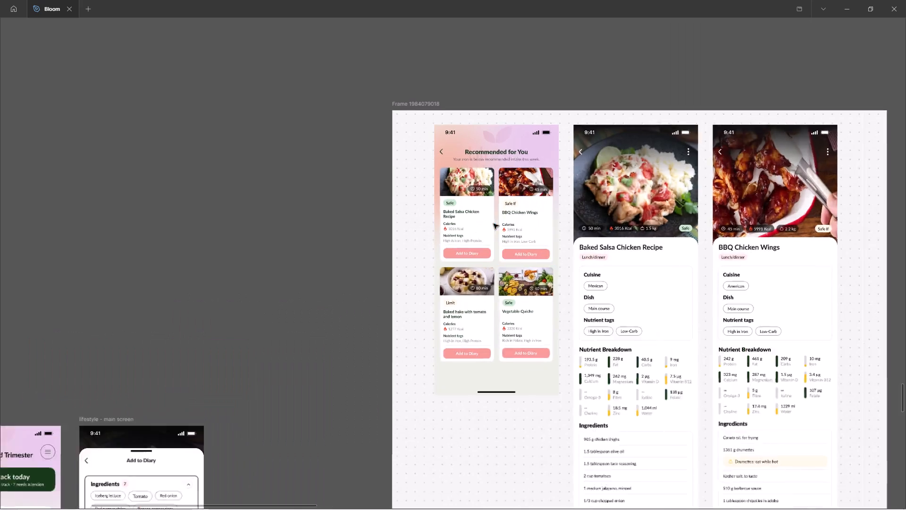
ctrl+scroll(494, 224, up, 1)
ctrl+scroll(485, 196, down, 19)
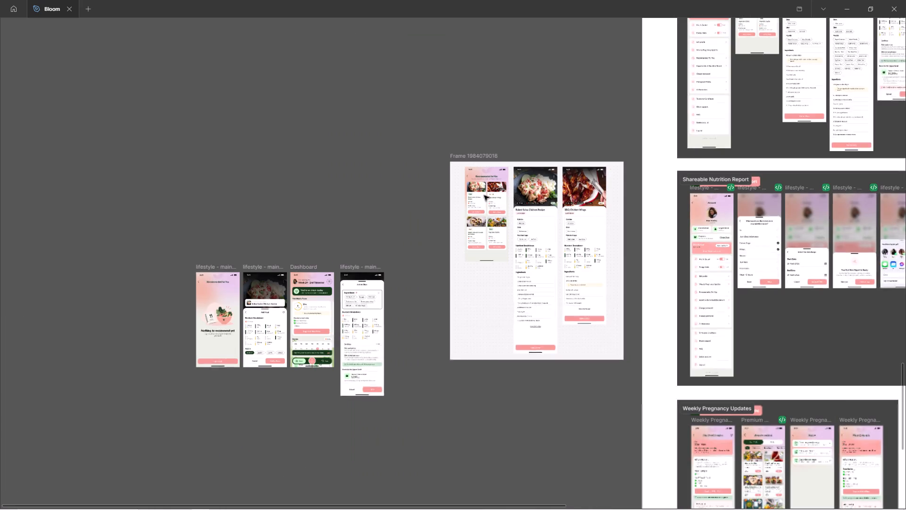
ctrl+scroll(495, 191, up, 18)
ctrl+scroll(495, 191, down, 1)
ctrl+scroll(495, 191, up, 3)
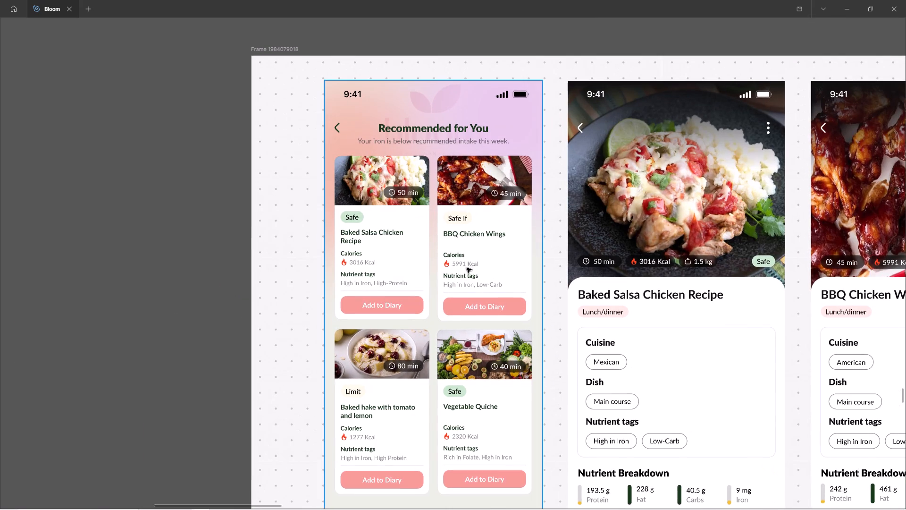
ctrl+click(363, 392)
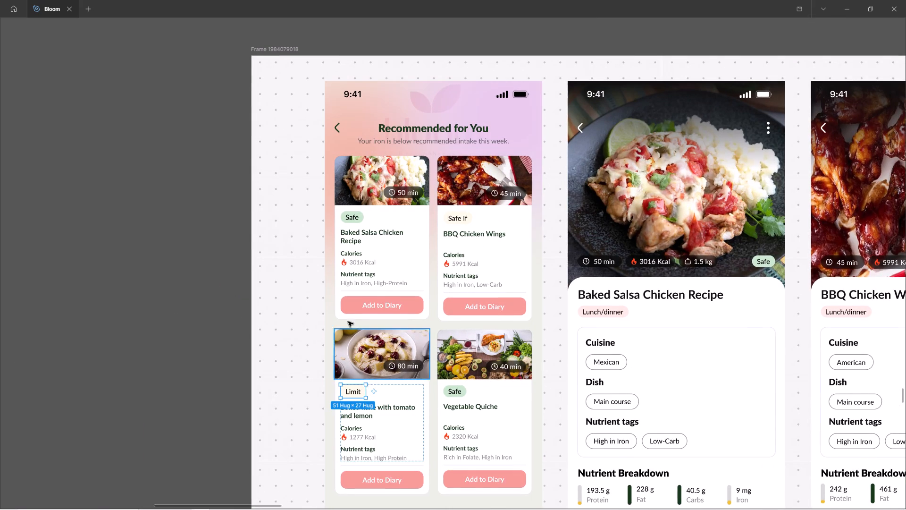
Copy the "Only 25% remaining to reach your goal" alert bar from the Vitamin B12 card on the full Nutrient Gap Analysis screen.
ctrl+scroll(251, 260, down, 2)
ctrl+scroll(250, 260, up, 1)
ctrl+scroll(250, 260, down, 16)
ctrl+scroll(546, 437, up, 3)
ctrl+scroll(546, 437, down, 1)
ctrl+scroll(546, 437, up, 2)
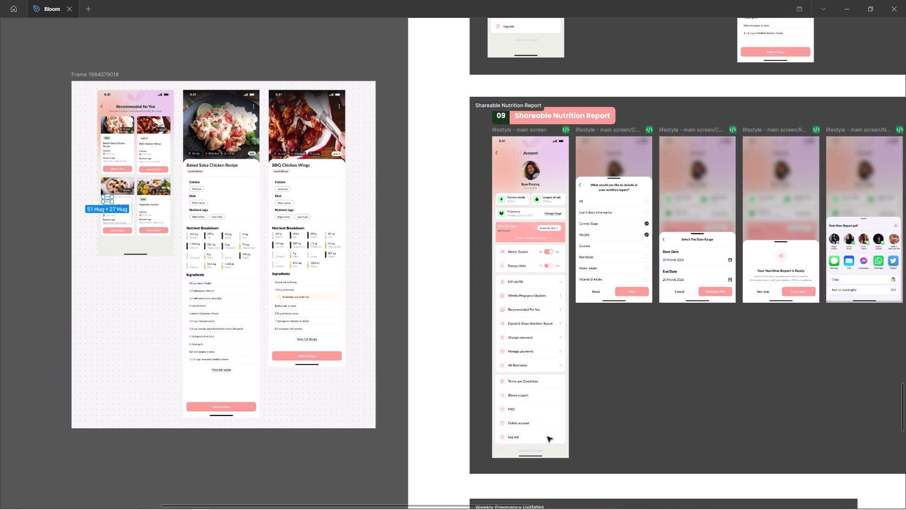
ctrl+scroll(530, 394, down, 1)
ctrl+scroll(530, 394, up, 1)
ctrl+scroll(530, 394, down, 4)
click(386, 90)
scroll(543, 193, up, 3)
scroll(550, 204, down, 1)
scroll(551, 204, up, 6)
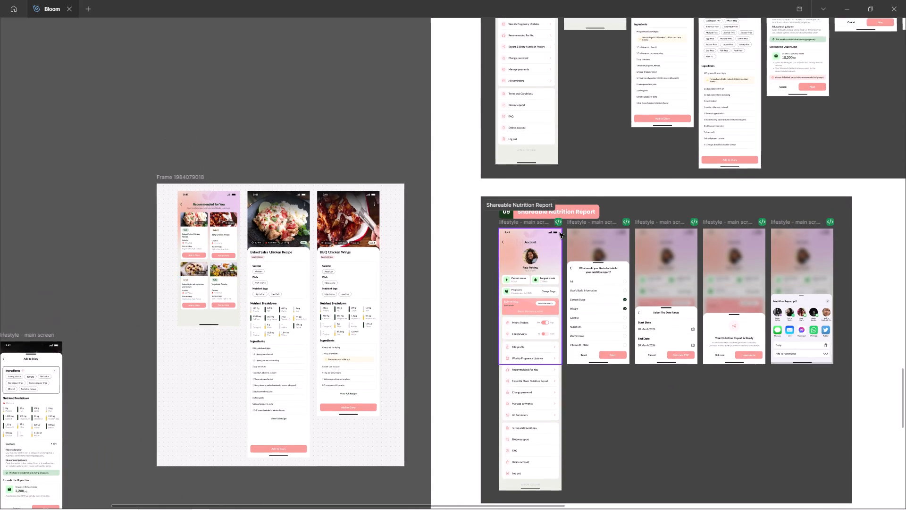
scroll(560, 233, up, 5)
scroll(561, 235, down, 1)
scroll(561, 235, up, 7)
scroll(561, 235, down, 1)
scroll(561, 235, up, 3)
scroll(561, 235, down, 1)
scroll(561, 235, up, 2)
ctrl+scroll(561, 235, down, 3)
ctrl+scroll(627, 93, up, 4)
ctrl+scroll(627, 92, down, 1)
ctrl+scroll(627, 92, up, 6)
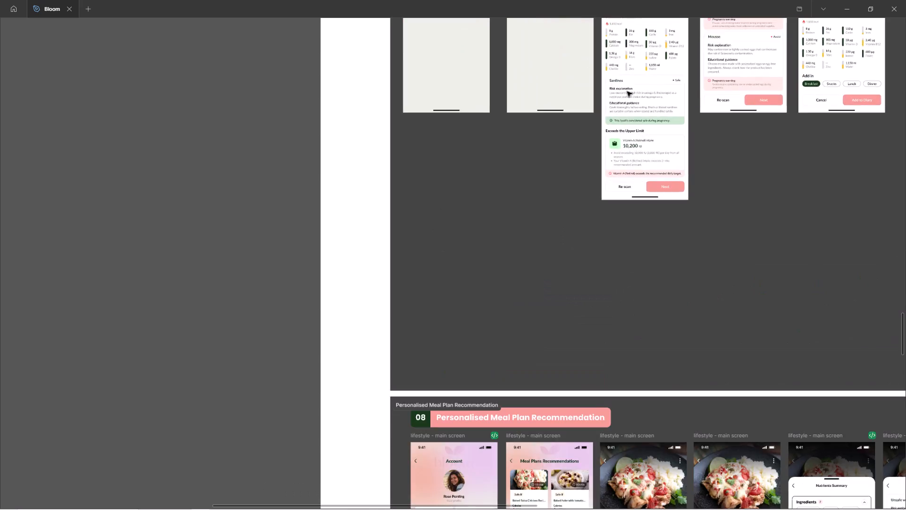
ctrl+scroll(627, 92, up, 1)
ctrl+scroll(627, 92, down, 1)
ctrl+scroll(627, 92, up, 2)
scroll(622, 213, up, 8)
ctrl+scroll(622, 213, down, 4)
scroll(622, 213, up, 3)
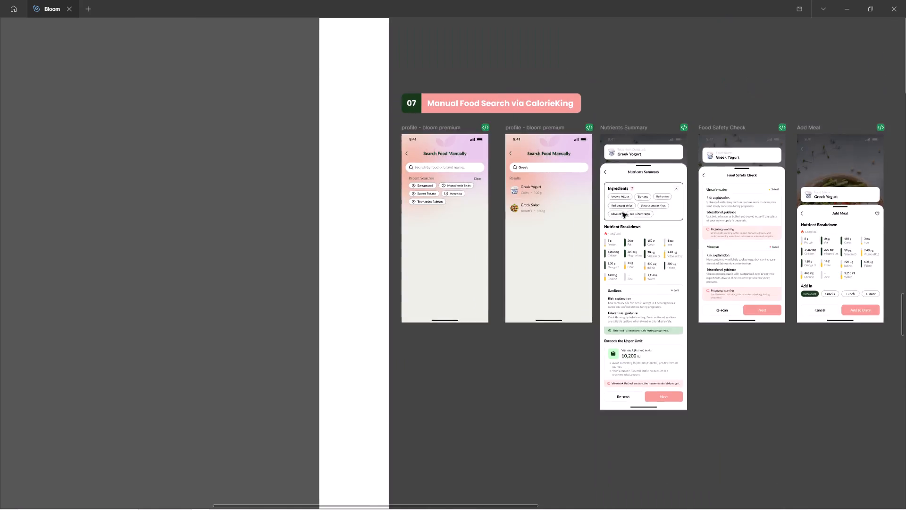
scroll(622, 213, up, 11)
shift+scroll(633, 199, down, 5)
scroll(633, 199, up, 3)
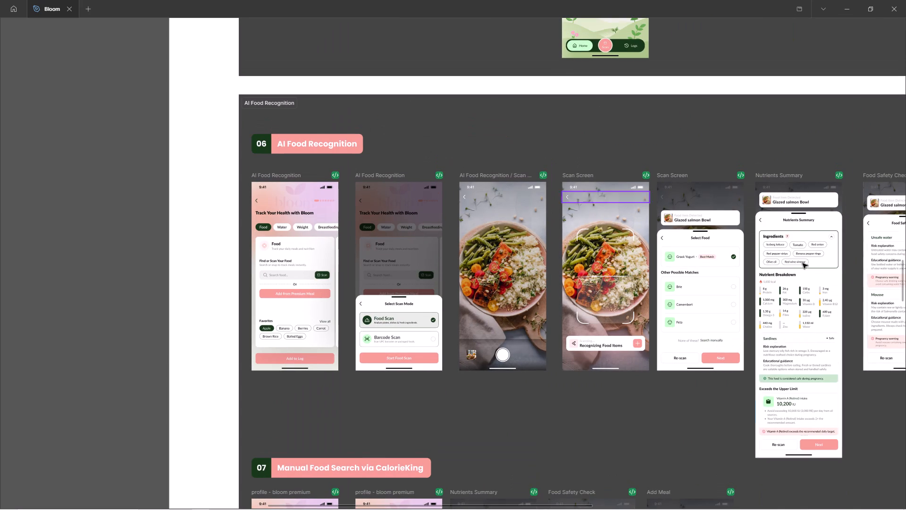
shift+scroll(691, 280, down, 6)
shift+scroll(690, 280, up, 1)
shift+scroll(690, 280, down, 20)
shift+scroll(690, 280, down, 2)
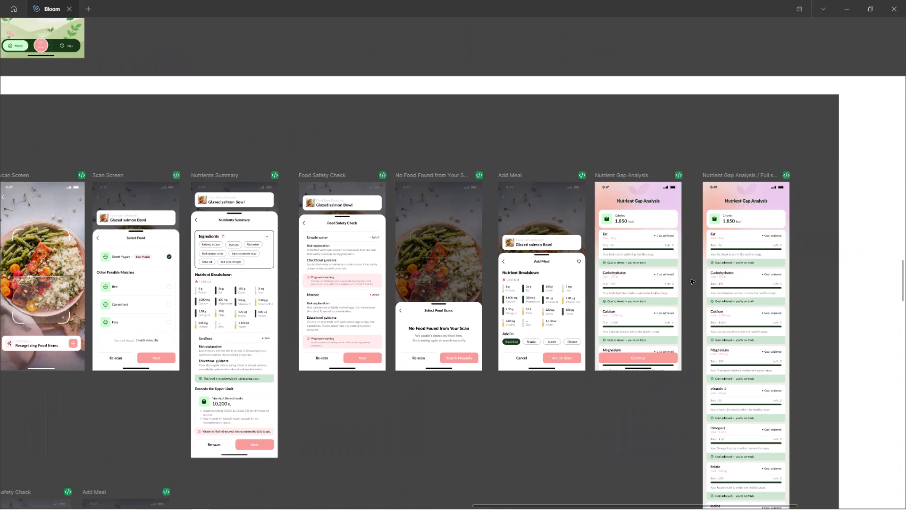
scroll(690, 280, down, 12)
ctrl+scroll(669, 300, up, 7)
ctrl+scroll(666, 302, down, 1)
ctrl+scroll(666, 302, up, 4)
ctrl+scroll(624, 304, up, 3)
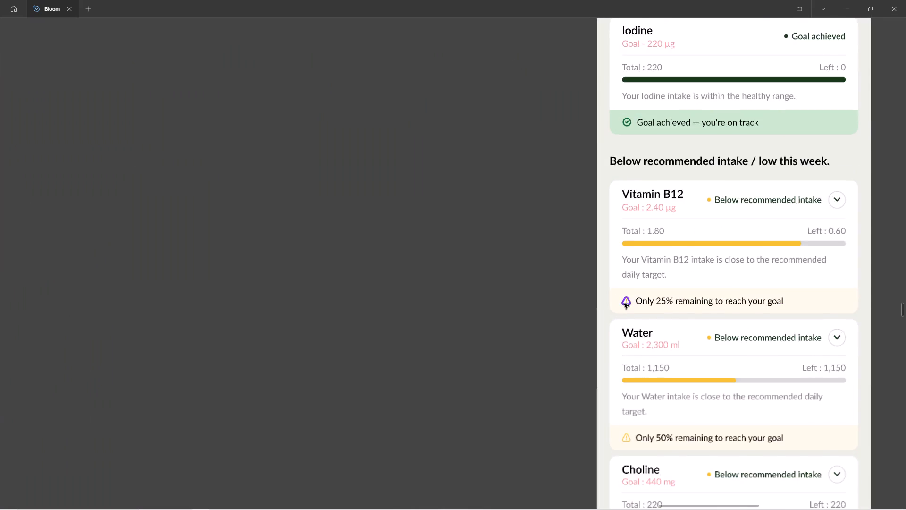
ctrl+click(629, 301)
key(shift+Return)
key(shift+Return)
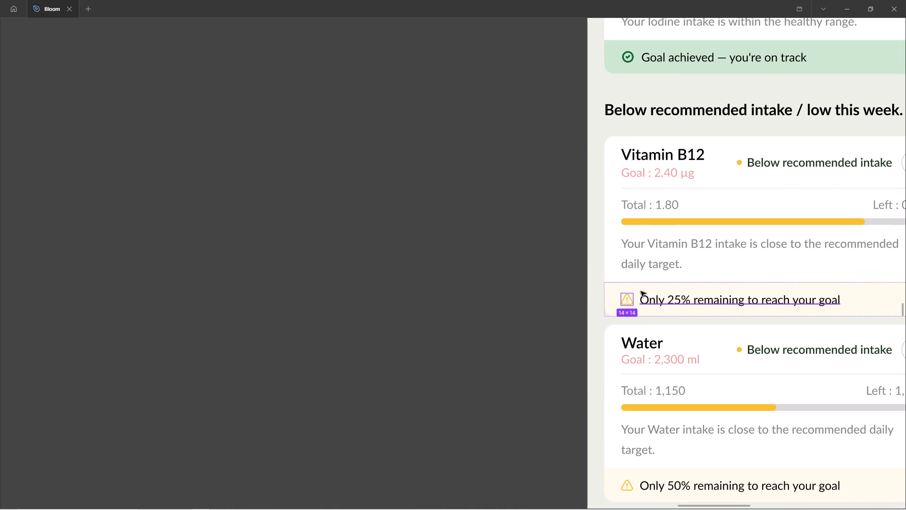
key(shift+Return)
key(ctrl+c)
Paste the copied alert bar onto the empty canvas and place it beside the frame containing the Recommended for You screen.
ctrl+scroll(617, 262, down, 4)
ctrl+scroll(618, 255, up, 1)
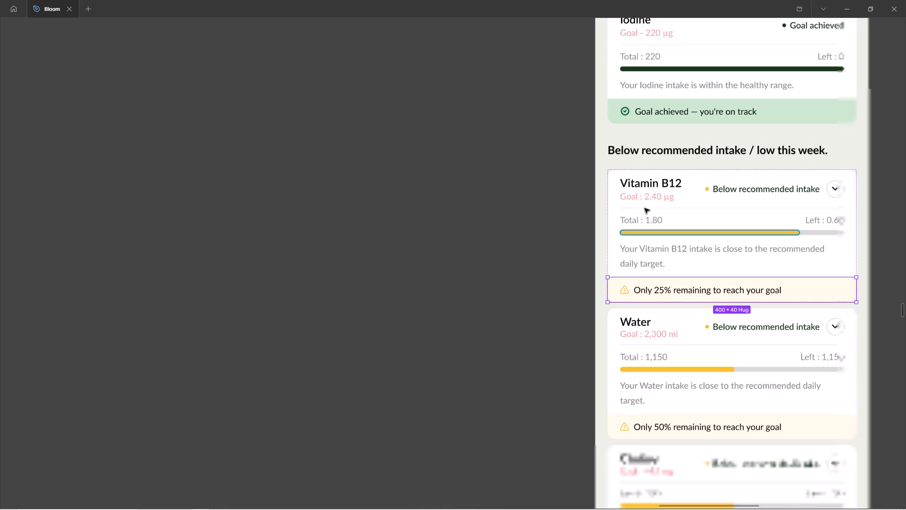
ctrl+scroll(626, 157, down, 20)
ctrl+scroll(626, 157, down, 20)
ctrl+scroll(626, 157, down, 1)
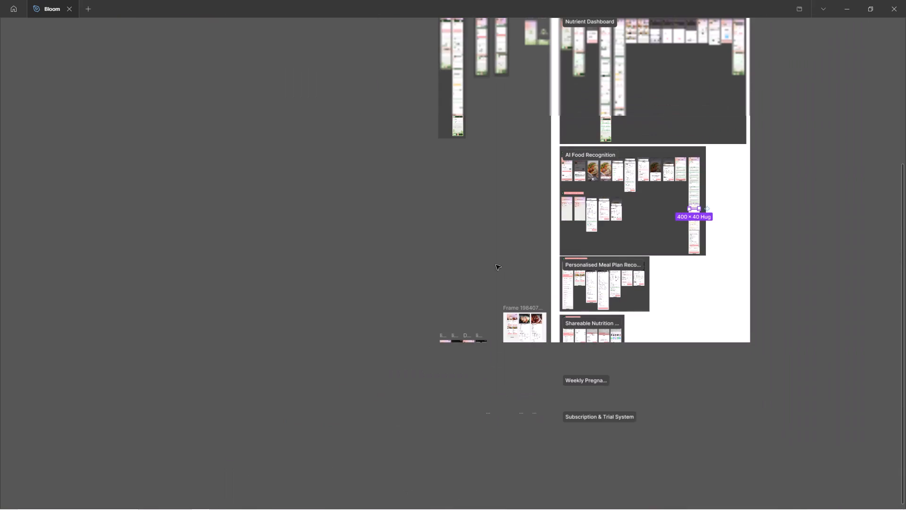
click(474, 253)
scroll(474, 253, down, 1)
ctrl+scroll(521, 330, up, 13)
ctrl+scroll(541, 323, down, 1)
ctrl+scroll(541, 324, up, 4)
ctrl+scroll(563, 361, up, 6)
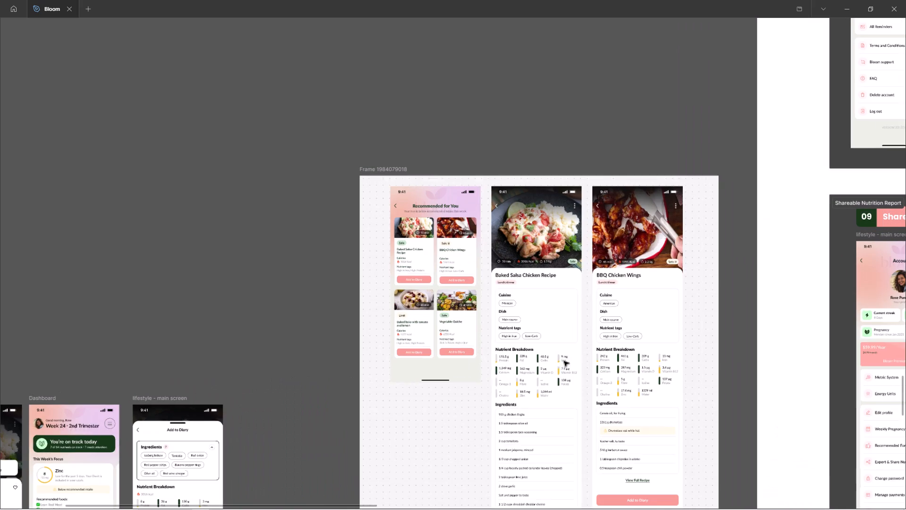
right_click(94, 165)
click(113, 171)
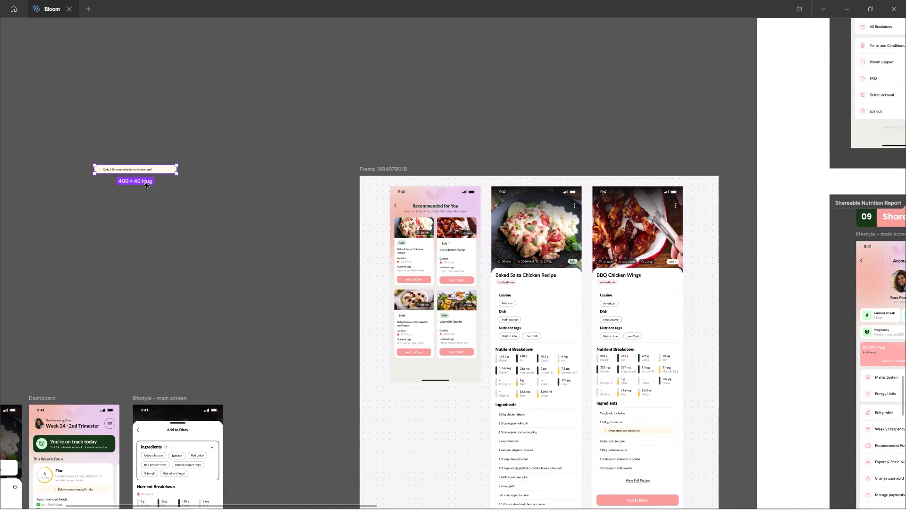
drag(147, 172, 281, 227)
Detach the pasted alert bar from its component instance so its contents are editable.
ctrl+scroll(350, 248, up, 11)
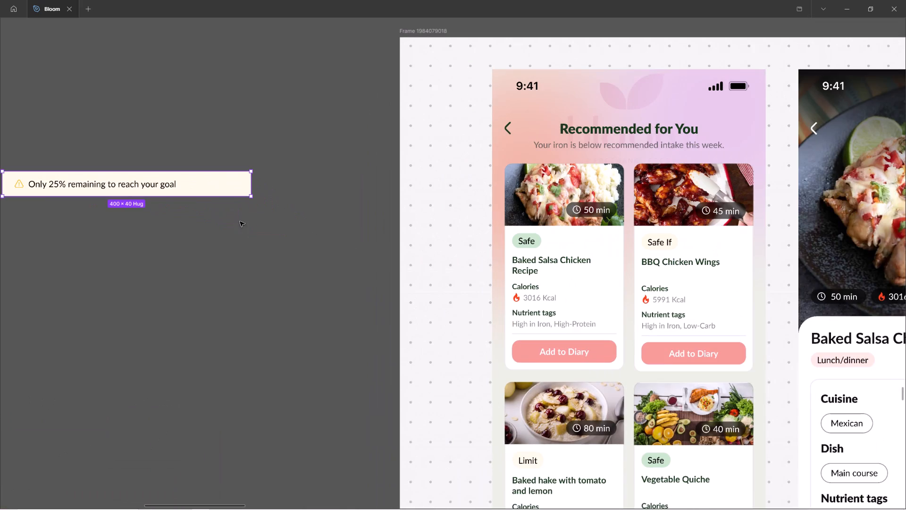
double_click(19, 184)
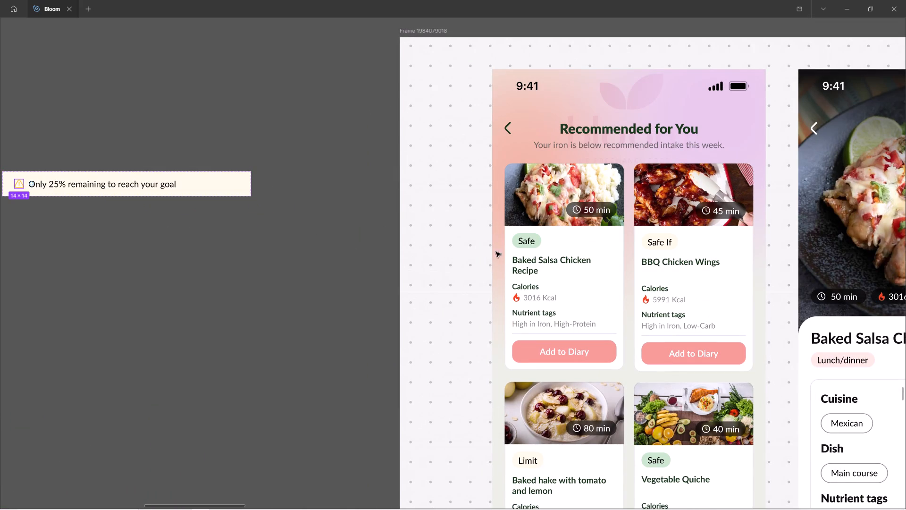
click(237, 192)
key(ctrl+alt+b)
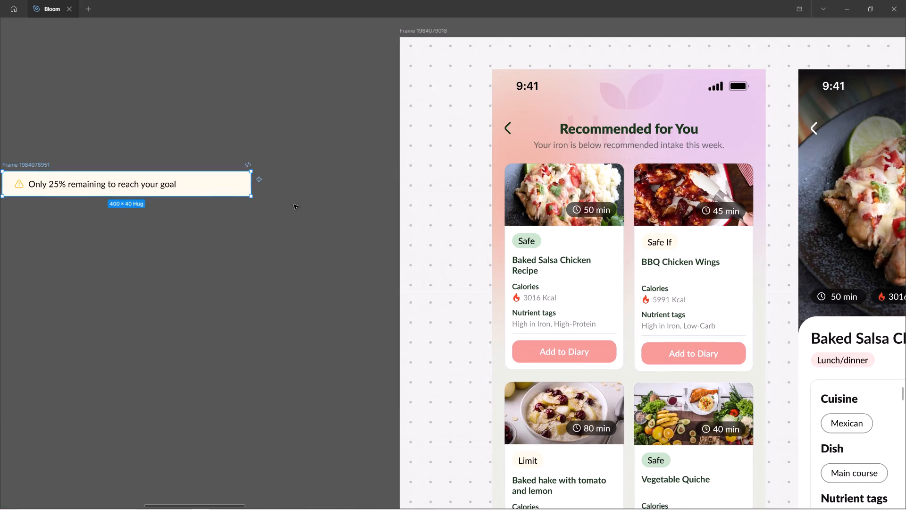
click(294, 204)
Add the alert bar's warning triangle icon after the Safe If text in the BBQ Chicken Wings badge, replacing a duplicate of that text.
click(16, 188)
key(ctrl+c)
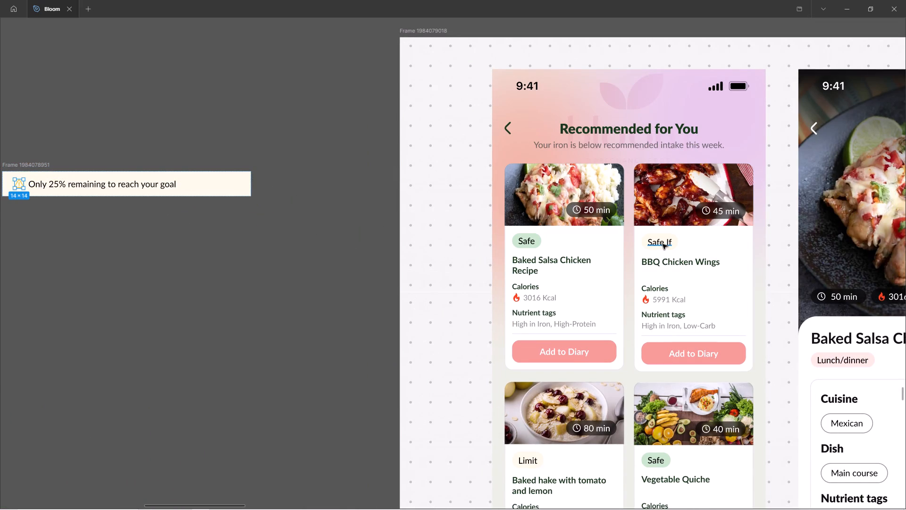
ctrl+click(663, 244)
key(ctrl+d)
key(ctrl+shift+r)
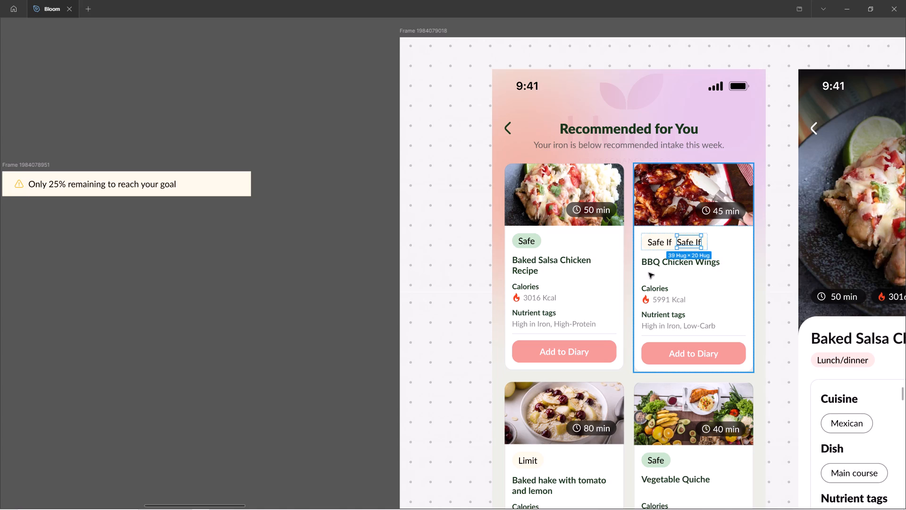
Replace the baked hake card's badge with a copy of the Safe If warning badge, relabelled "Limit".
key(shift+Return)
key(ctrl+c)
scroll(533, 225, down, 3)
ctrl+click(544, 425)
key(ctrl+shift+r)
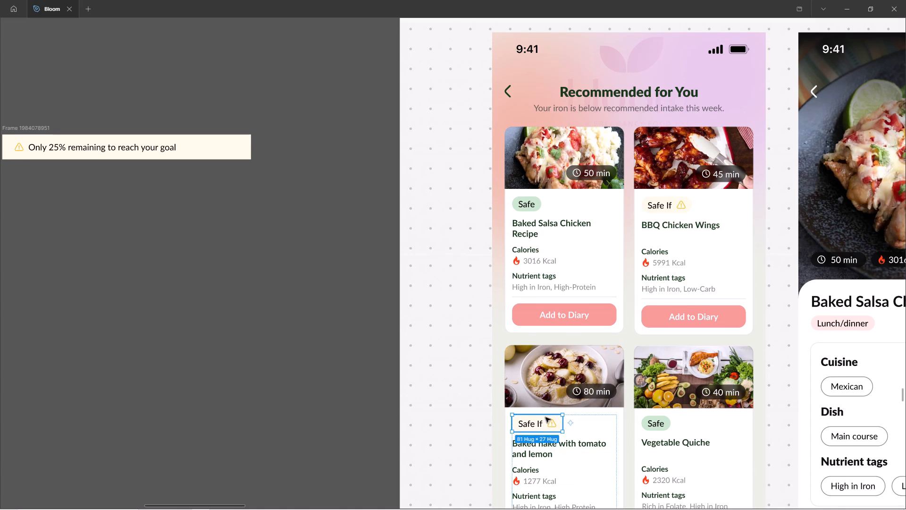
ctrl+double_click(529, 428)
text(Limit)
double_click(286, 351)
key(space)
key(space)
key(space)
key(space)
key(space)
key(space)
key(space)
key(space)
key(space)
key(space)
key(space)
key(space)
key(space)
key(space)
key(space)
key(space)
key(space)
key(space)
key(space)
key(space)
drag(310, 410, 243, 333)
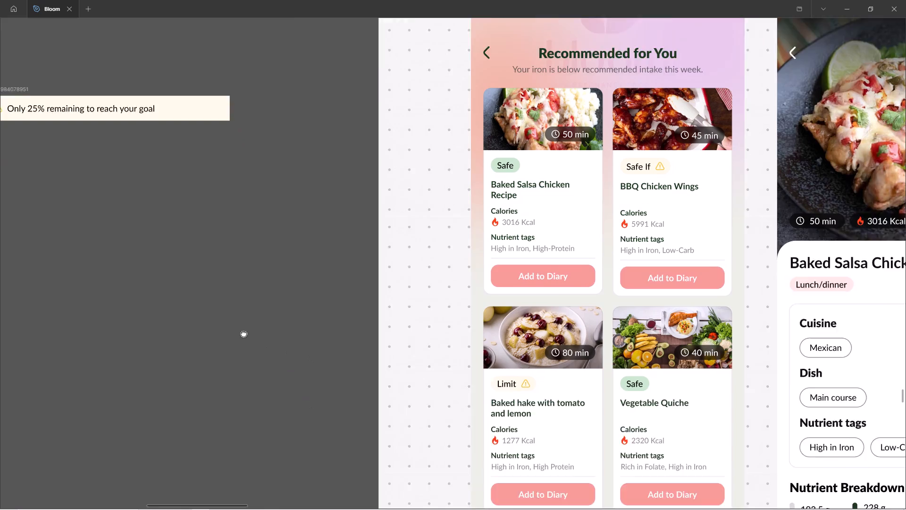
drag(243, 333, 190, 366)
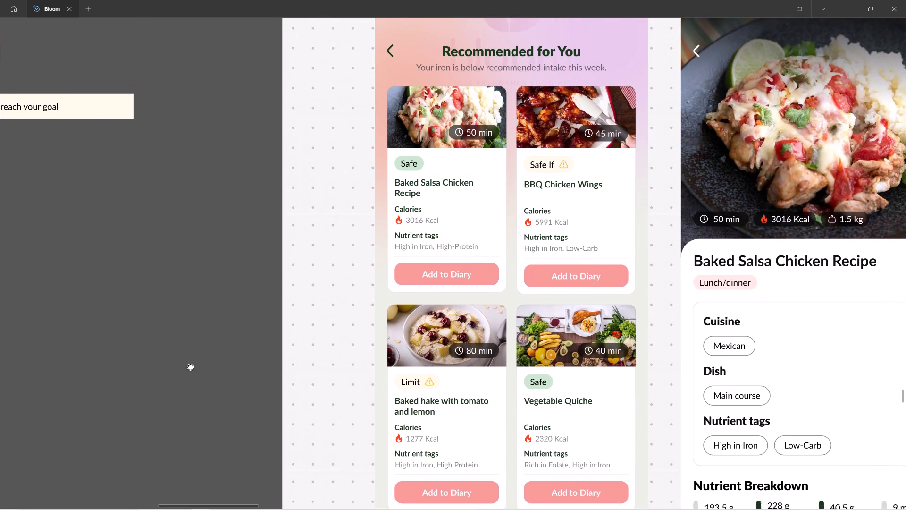
Review the client feedback on Recommended for You and Recipe Details in the Basecamp to-do, and return to the Figma design.
drag(190, 366, 165, 348)
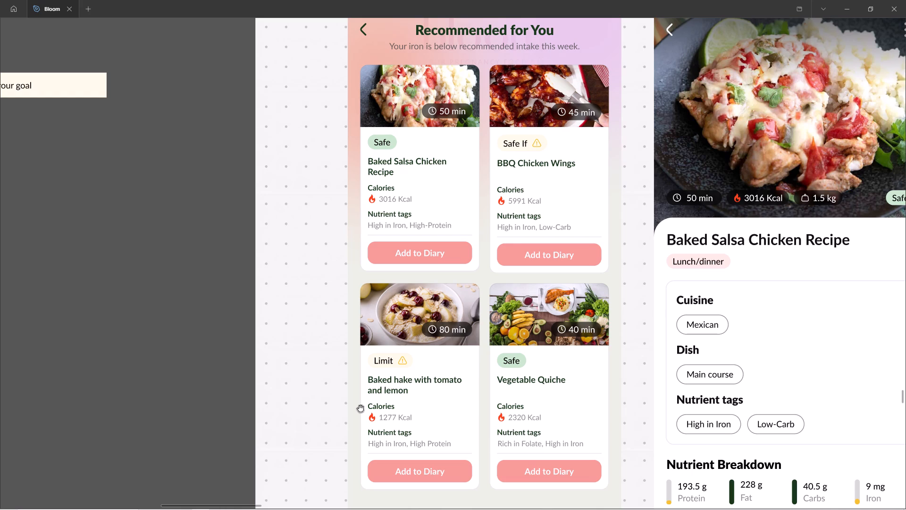
key(alt+Tab)
key(alt+Tab)
key(alt+Tab)
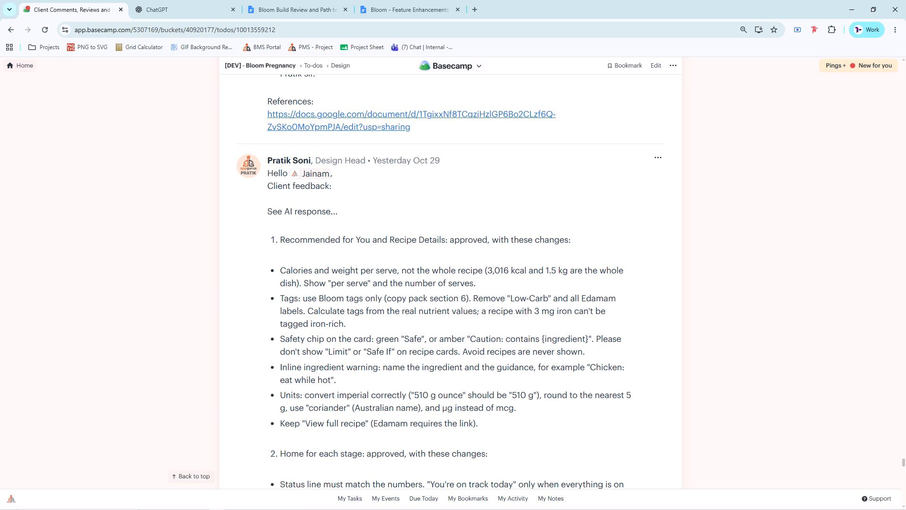
key(alt+Tab)
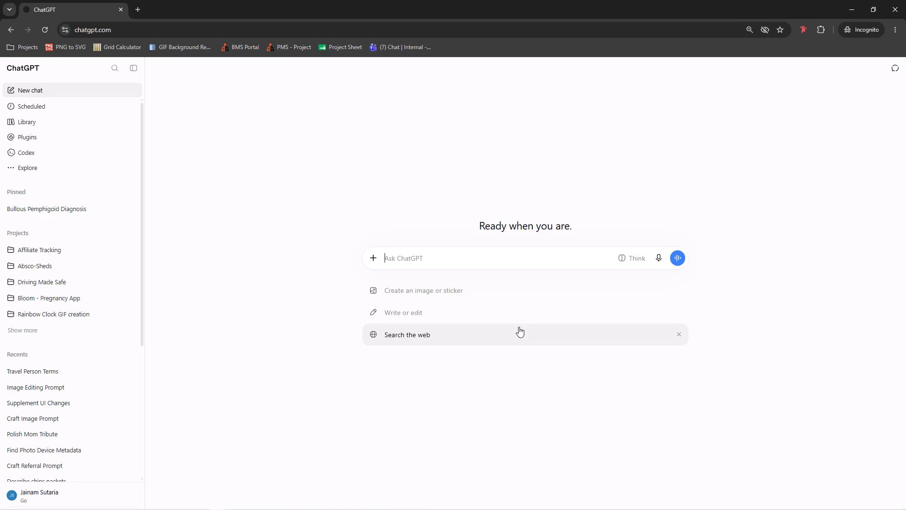
key(alt+Tab)
key(alt+Tab)
Copy the Educational Tip card from the last Dashboard screen in the Nutrient Dashboard section.
click(184, 256)
ctrl+scroll(196, 252, down, 3)
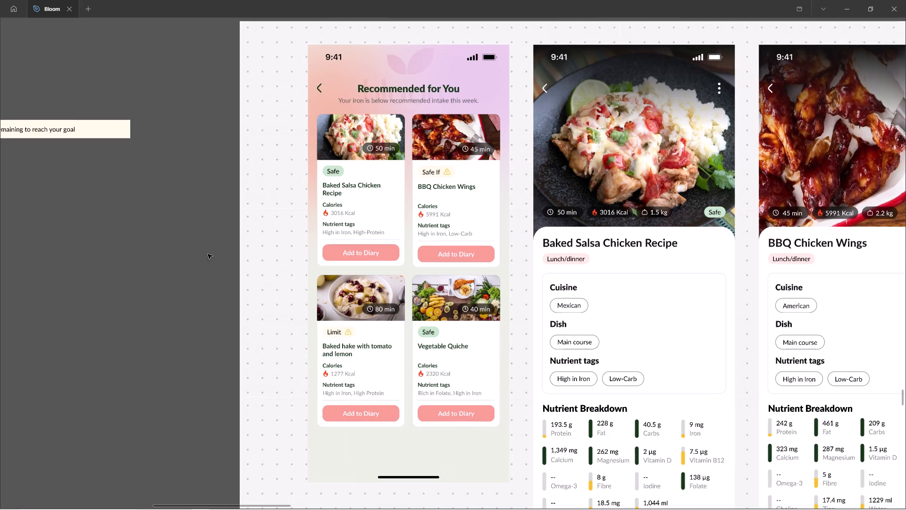
ctrl+scroll(183, 248, down, 16)
ctrl+scroll(176, 247, up, 1)
ctrl+scroll(176, 247, down, 10)
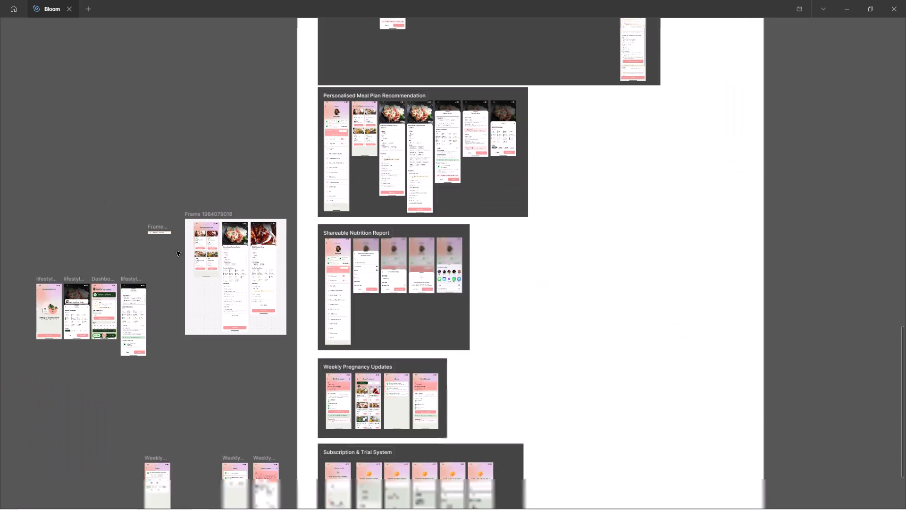
ctrl+scroll(176, 251, down, 3)
scroll(416, 319, up, 2)
scroll(416, 319, down, 1)
scroll(416, 319, up, 16)
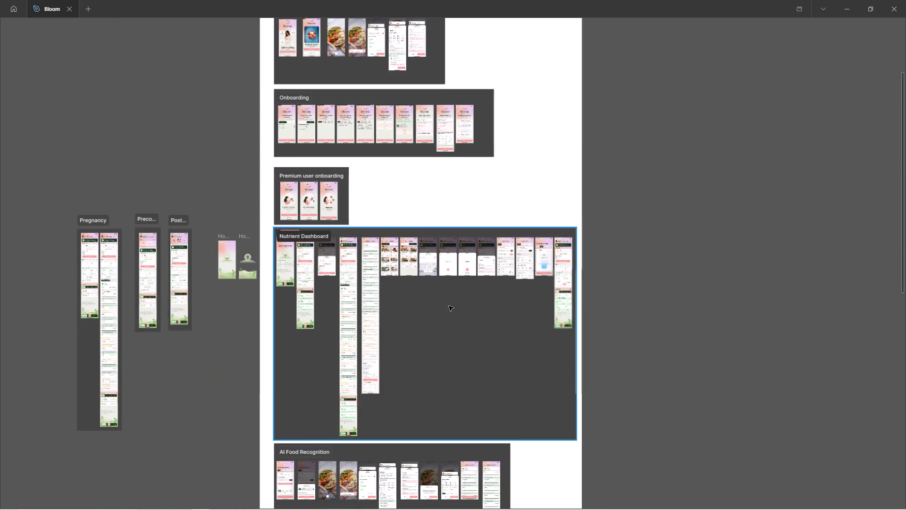
ctrl+scroll(546, 274, up, 7)
ctrl+scroll(591, 313, up, 13)
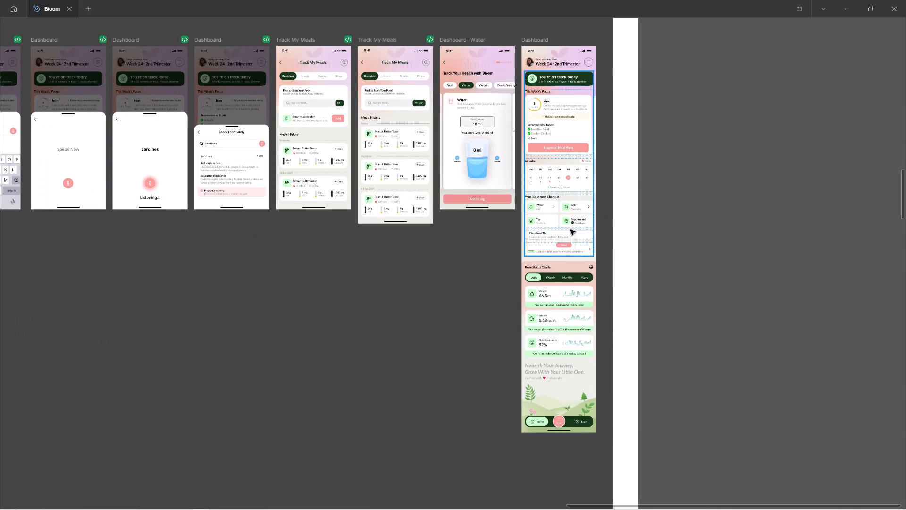
click(554, 232)
key(ctrl+c)
Delete the leftover alert bar on the empty canvas beside the frame containing the Recommended for You screen.
ctrl+scroll(740, 230, down, 19)
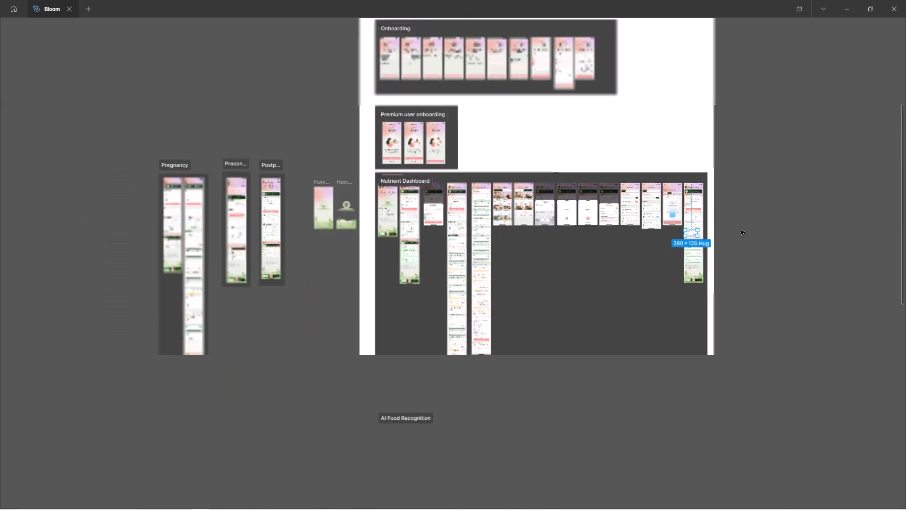
scroll(624, 277, down, 6)
scroll(616, 280, up, 1)
scroll(616, 280, down, 8)
ctrl+scroll(395, 475, up, 16)
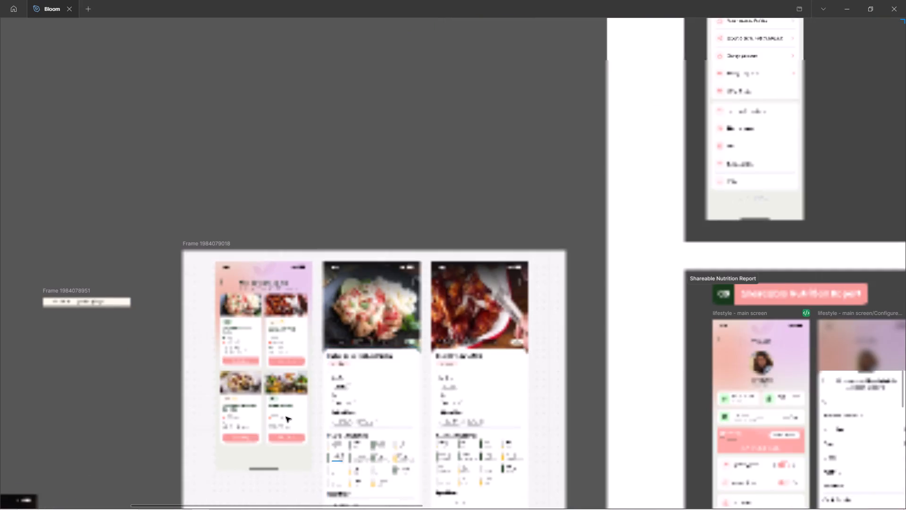
ctrl+scroll(155, 355, up, 8)
click(290, 127)
scroll(327, 120, down, 4)
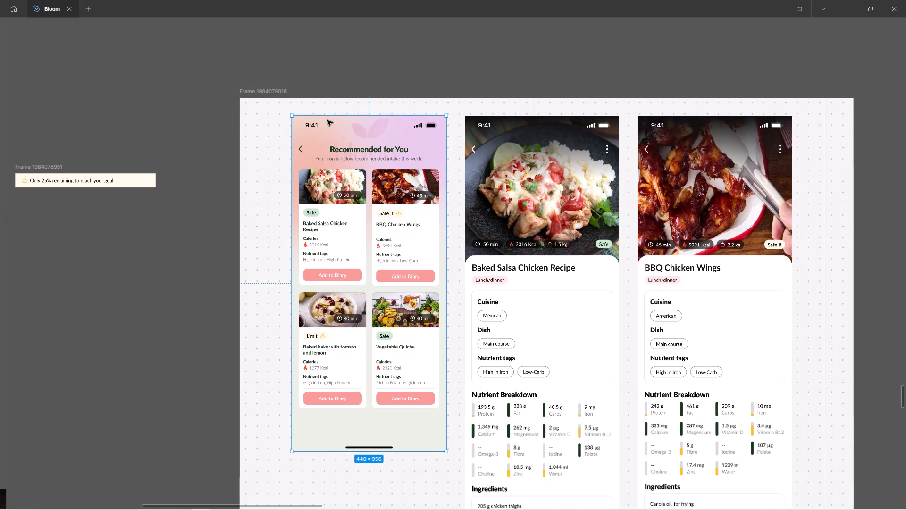
scroll(327, 120, down, 9)
click(234, 130)
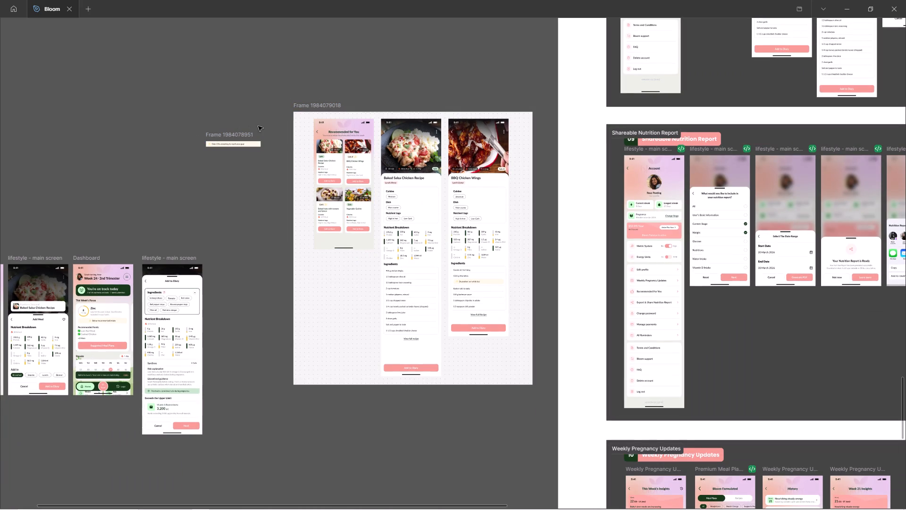
drag(176, 109, 284, 180)
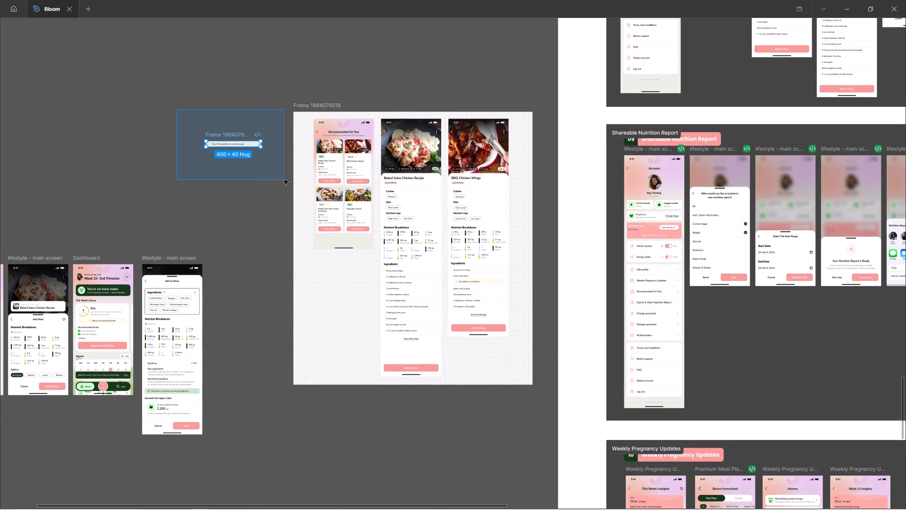
key(Delete)
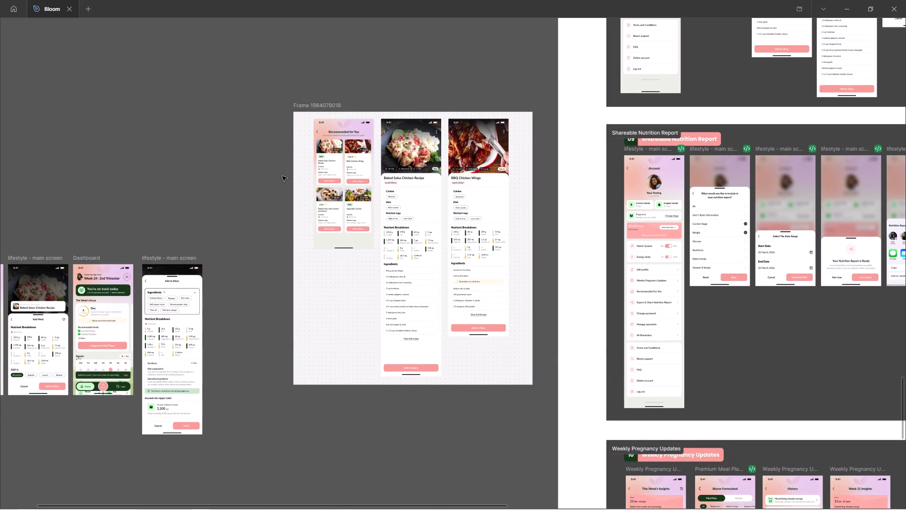
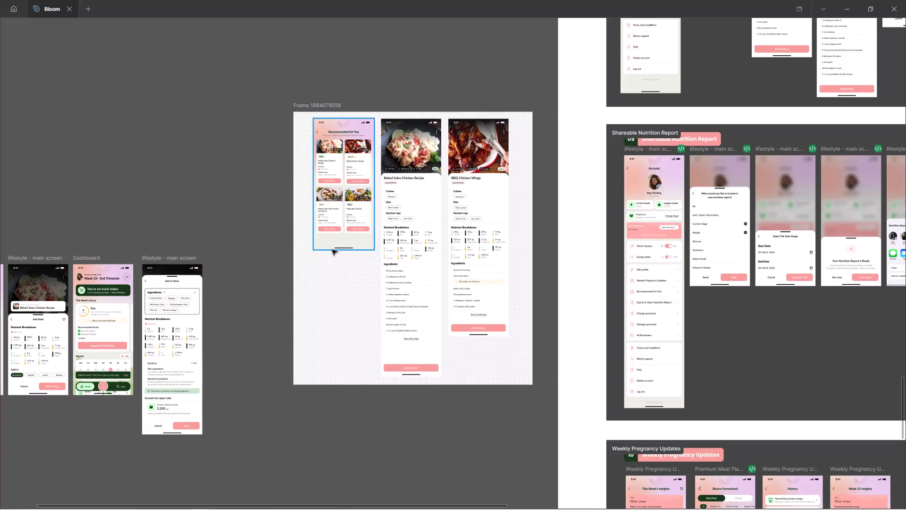
Extend the frame holding the Recommended for You screen, and its dotted background, leftward to about 2138 wide.
click(311, 108)
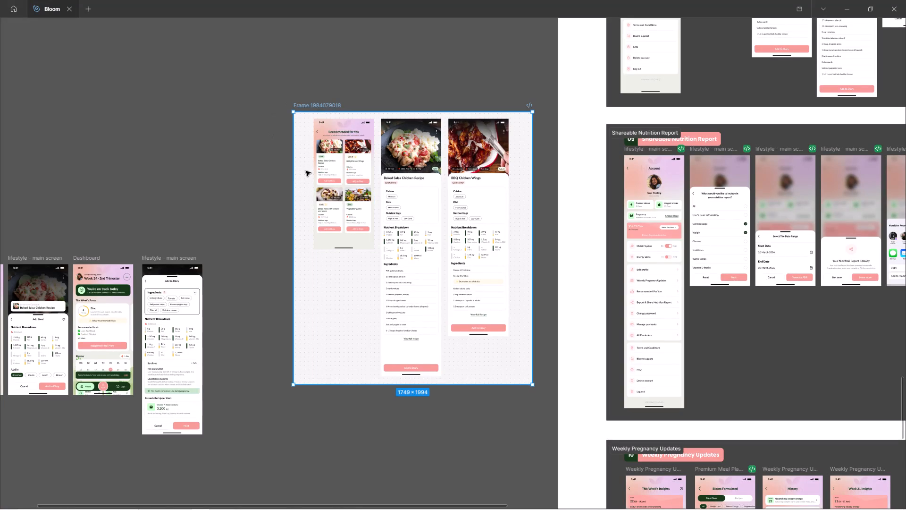
ctrl+drag(293, 179, 240, 184)
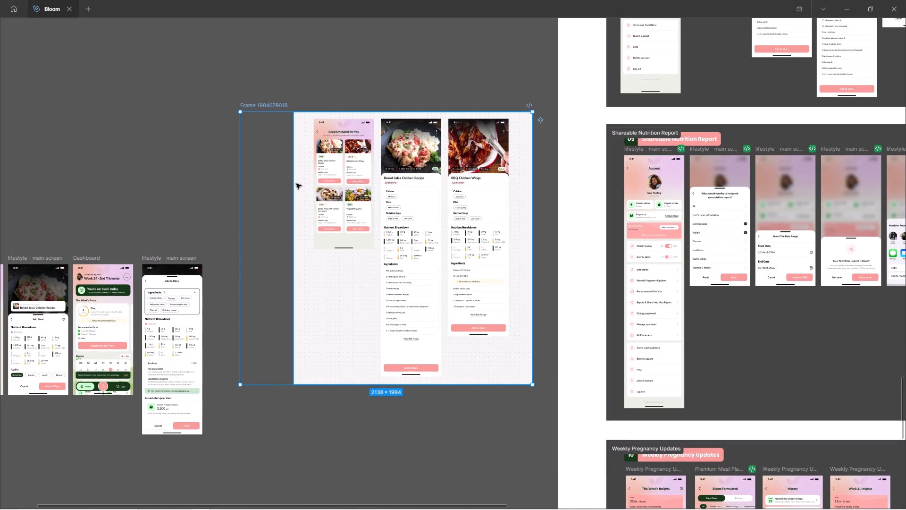
click(296, 184)
ctrl+drag(293, 188, 240, 195)
click(304, 77)
Duplicate the Recommended for You screen into the new space beside it, aligned with the original's top edge.
ctrl+scroll(241, 137, up, 5)
click(401, 132)
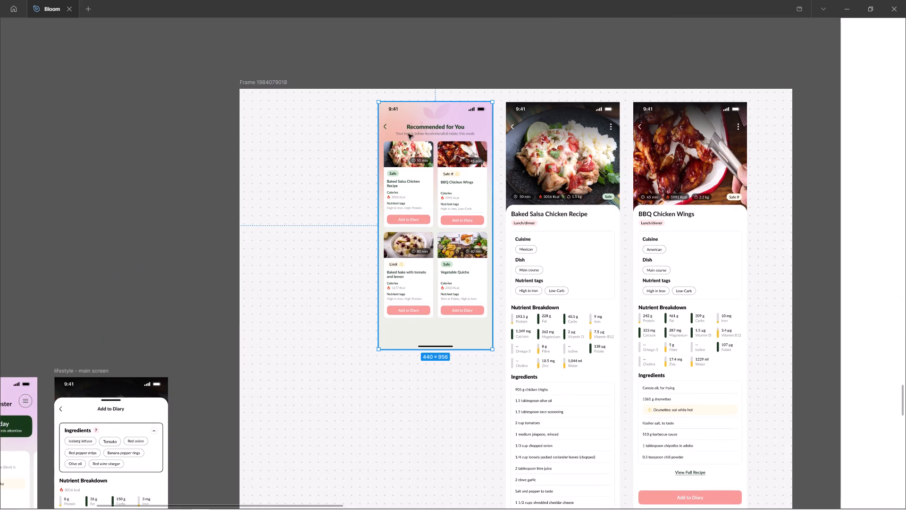
alt+drag(426, 135, 306, 137)
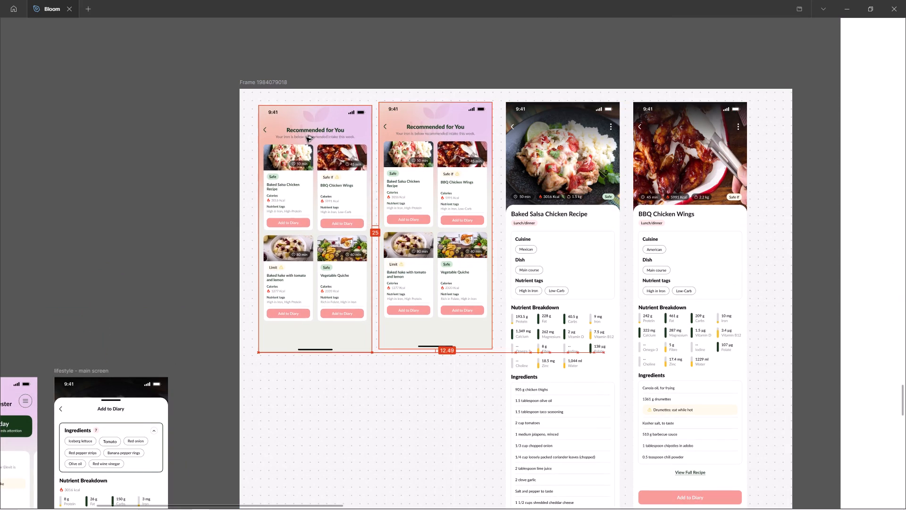
alt+drag(306, 137, 304, 135)
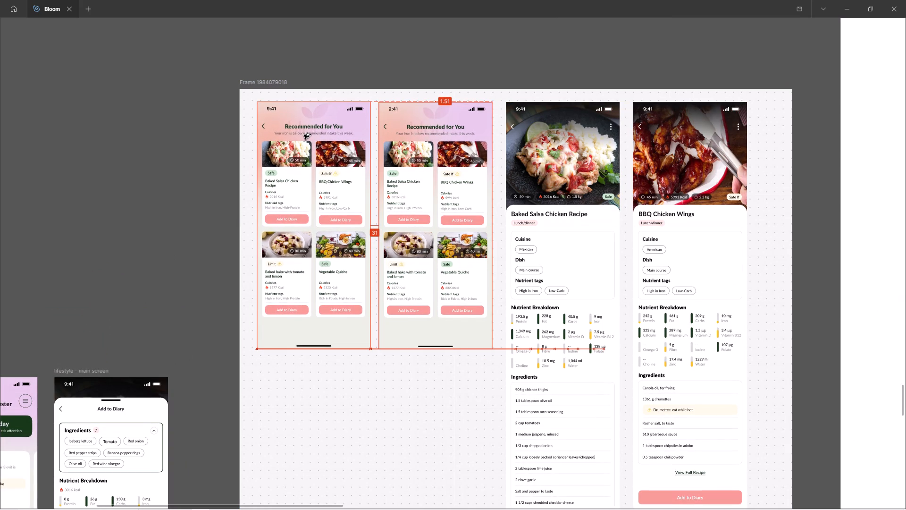
alt+drag(304, 135, 304, 135)
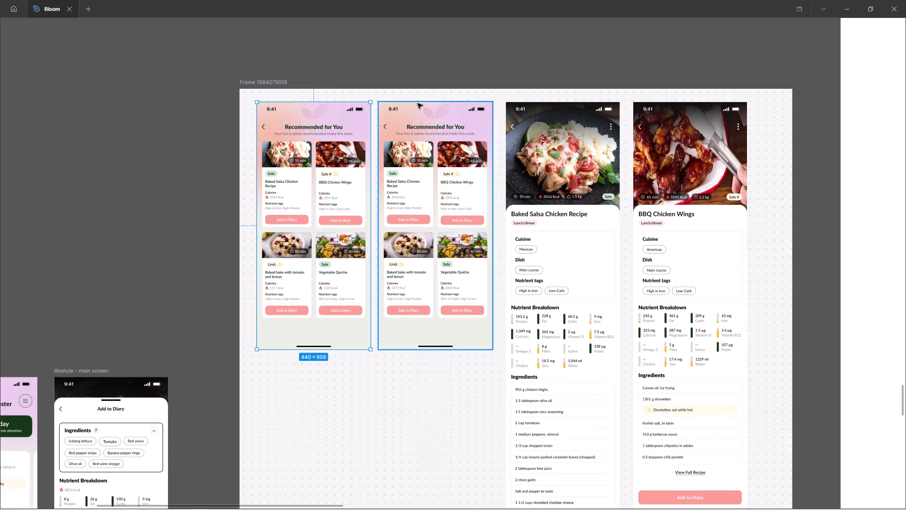
click(394, 60)
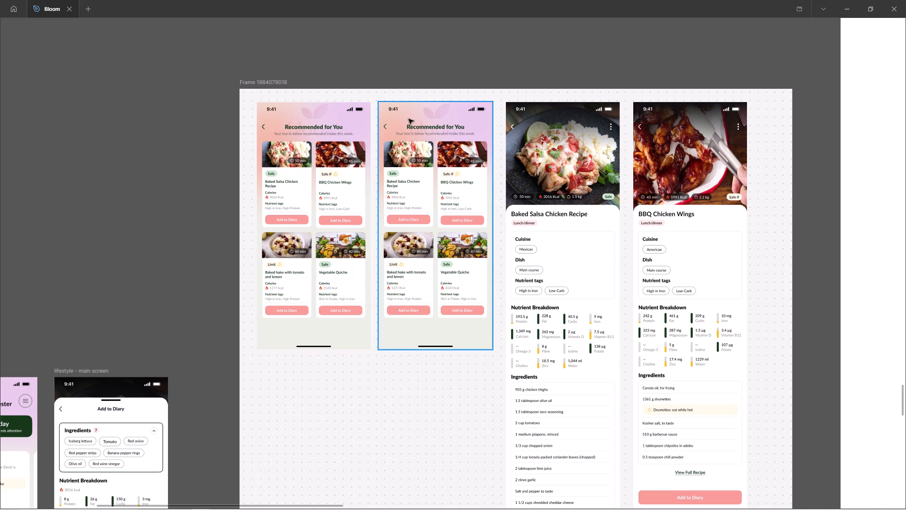
Move the BBQ Chicken Wings screen toward the frame's right edge and distribute all four screens evenly horizontally.
click(691, 162)
shift+drag(673, 164, 704, 161)
shift+click(561, 168)
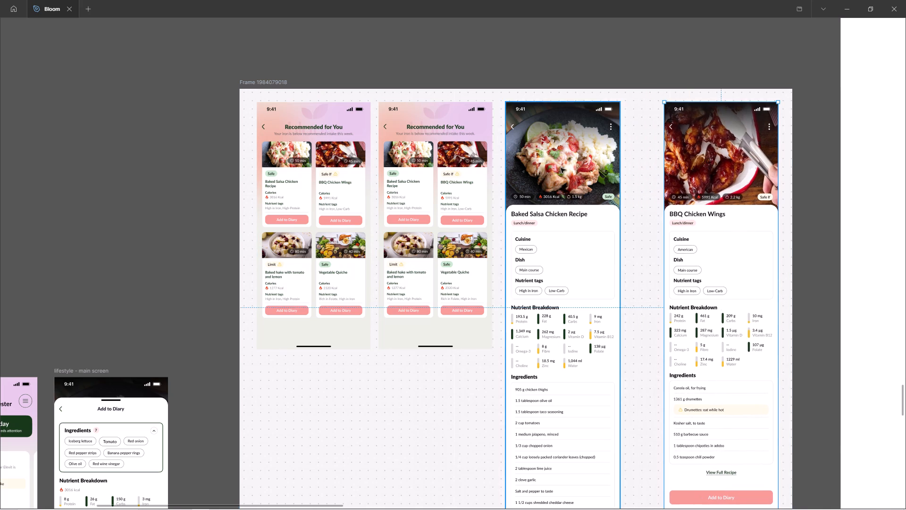
shift+click(444, 164)
shift+click(333, 162)
key(alt+shift+h)
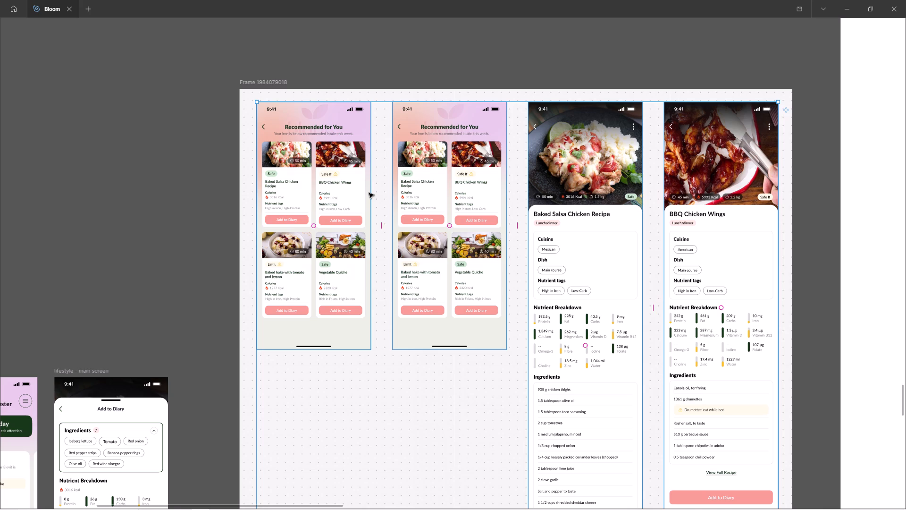
Space the four screens with a 50 auto layout gap, centre the row horizontally in the frame, and ungroup it.
key(shift+a)
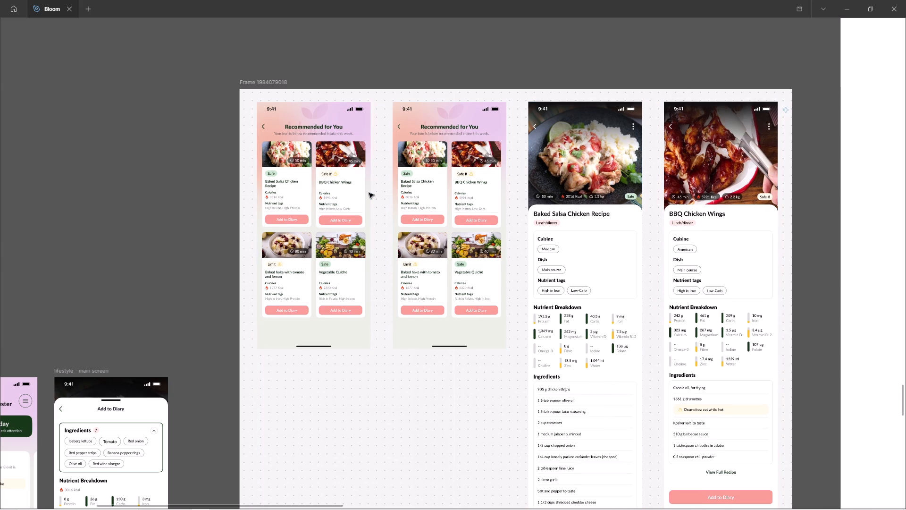
key(ctrl+backslash)
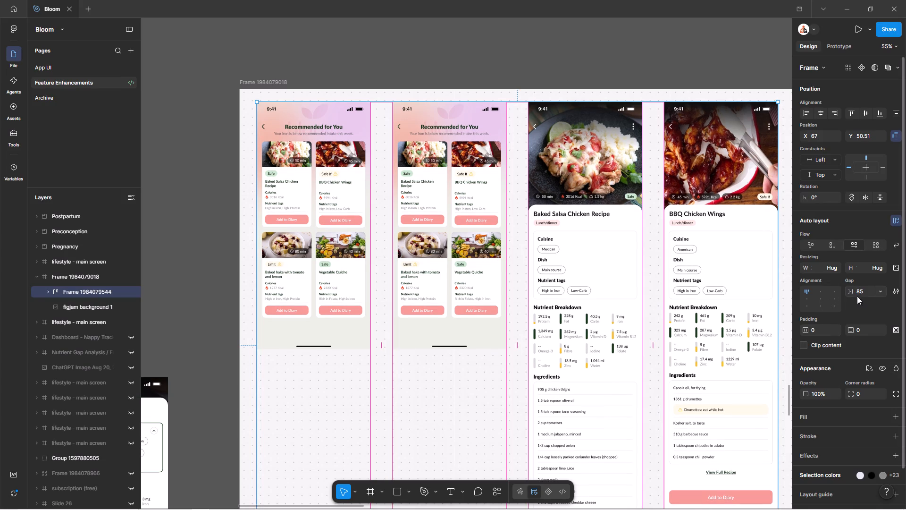
click(864, 294)
text(50)
key(Return)
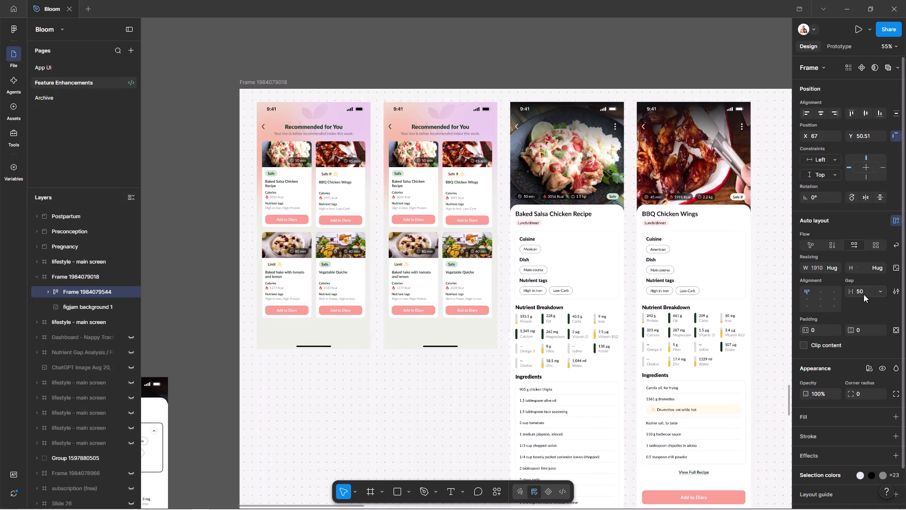
key(alt+h)
key(ctrl+backslash)
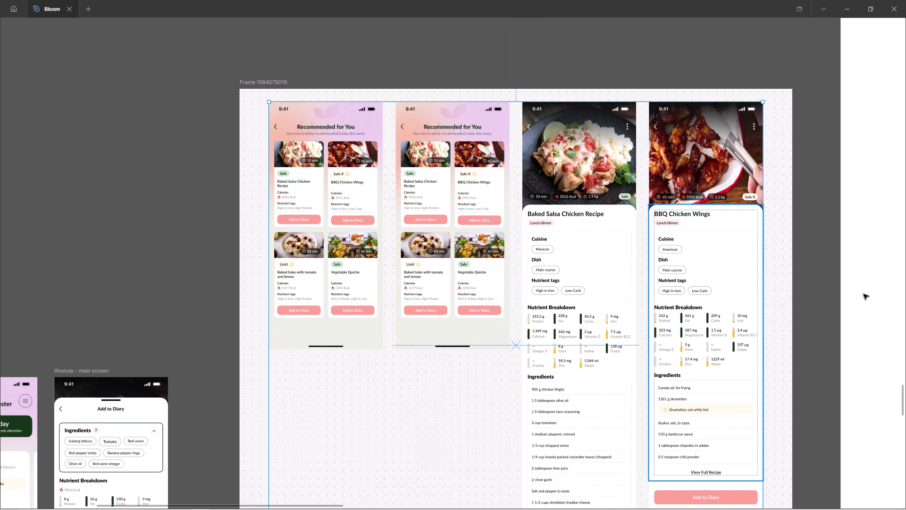
key(ctrl+shift+g)
click(168, 206)
Paste the Educational Tip card into the second Recommended for You screen and place it just below the BBQ Chicken Wings card's Safe If badge.
key(space)
key(space)
key(space)
key(space)
key(space)
key(space)
key(space)
key(space)
key(space)
key(space)
key(space)
key(space)
key(space)
drag(149, 246, 124, 234)
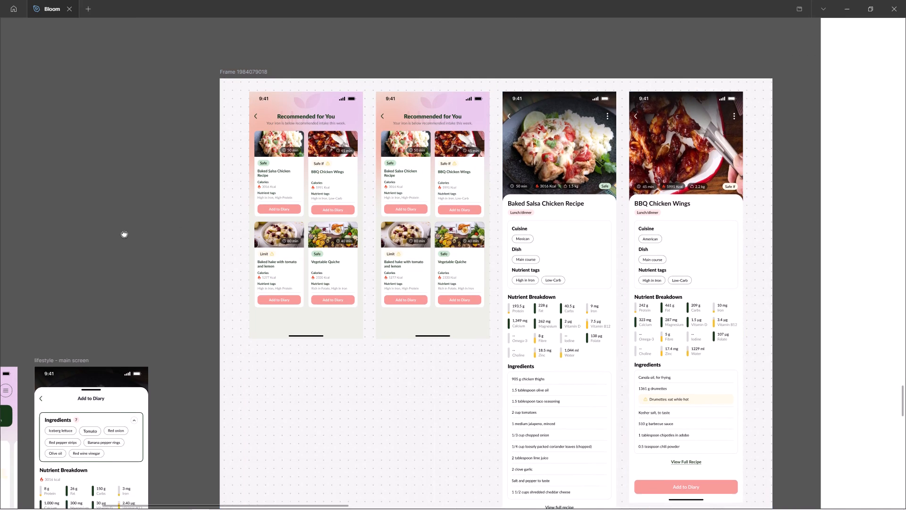
drag(124, 234, 131, 255)
ctrl+scroll(411, 179, up, 6)
ctrl+scroll(413, 179, down, 10)
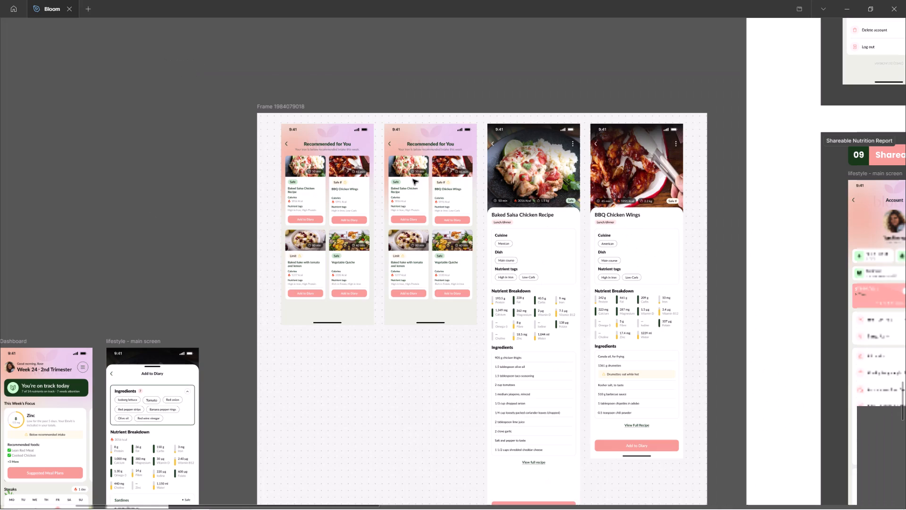
click(268, 108)
ctrl+scroll(430, 127, up, 5)
click(419, 161)
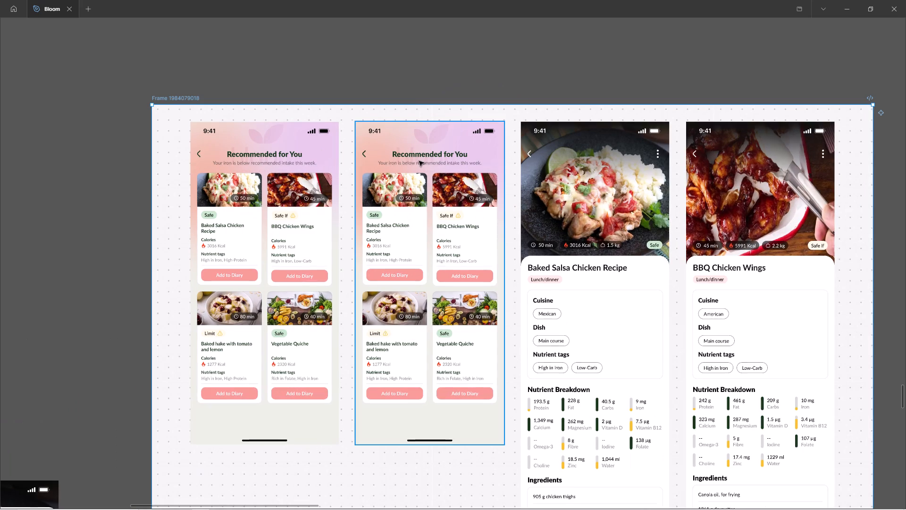
key(ctrl+v)
ctrl+scroll(460, 274, up, 9)
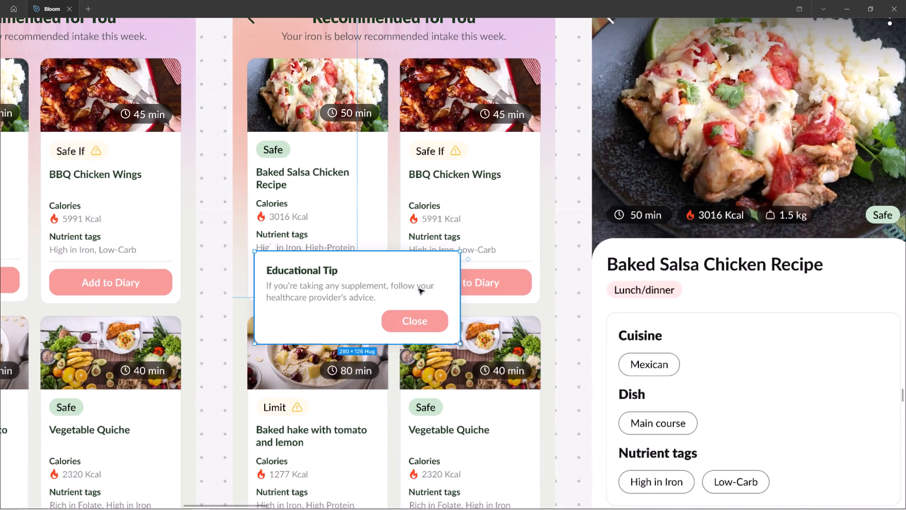
drag(411, 281, 490, 235)
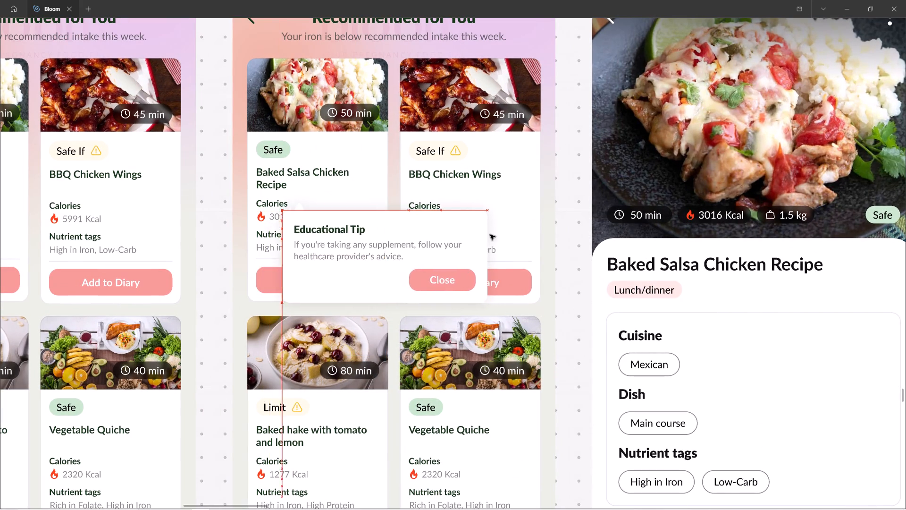
drag(490, 235, 583, 195)
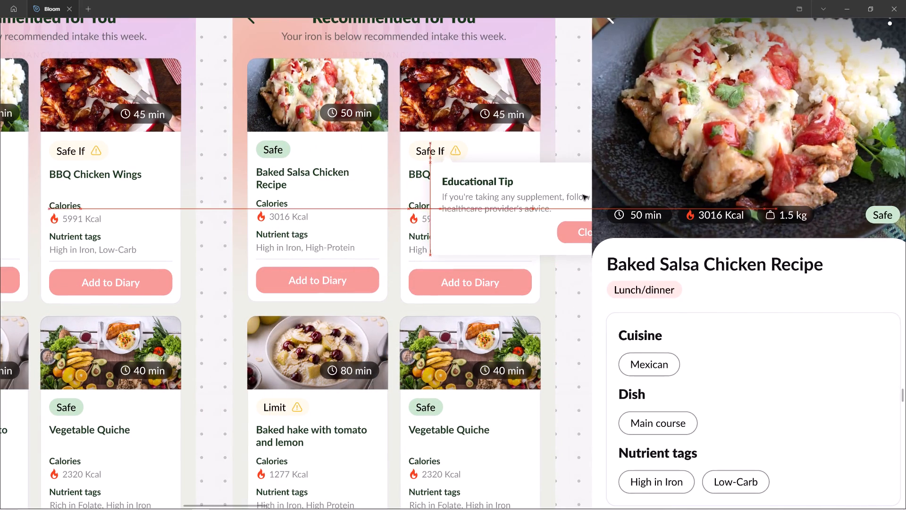
drag(583, 195, 581, 196)
Delete the "Educational Tip" heading and the Close button from the pasted tip card.
ctrl+click(477, 189)
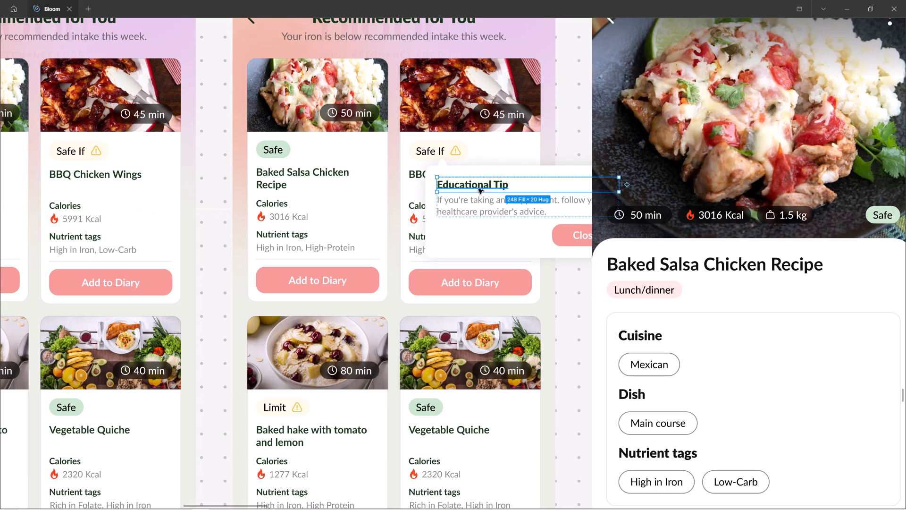
key(Delete)
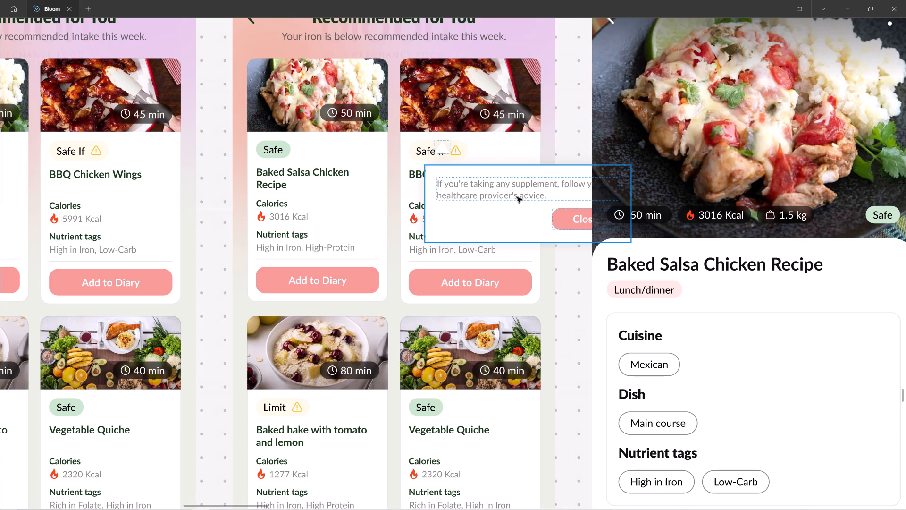
double_click(573, 220)
key(Delete)
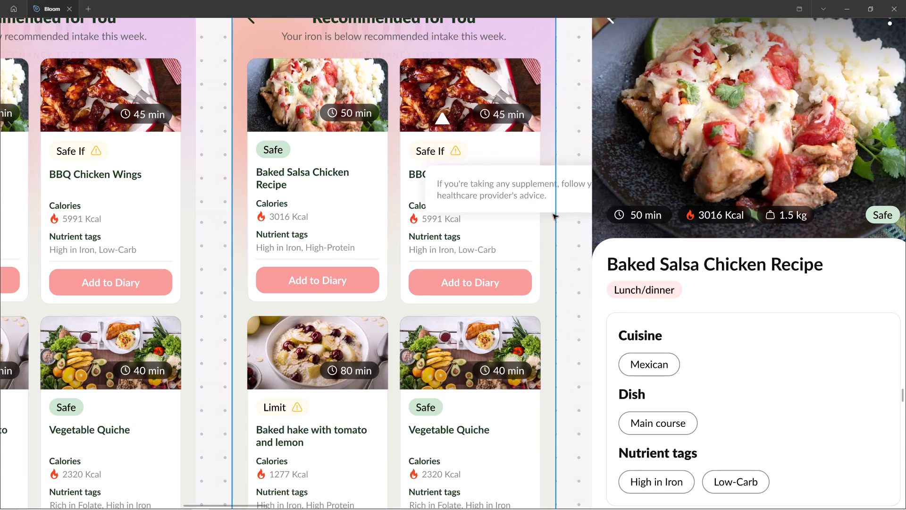
Move the detached white pointer triangle down onto the top edge of the shortened tip card.
click(447, 125)
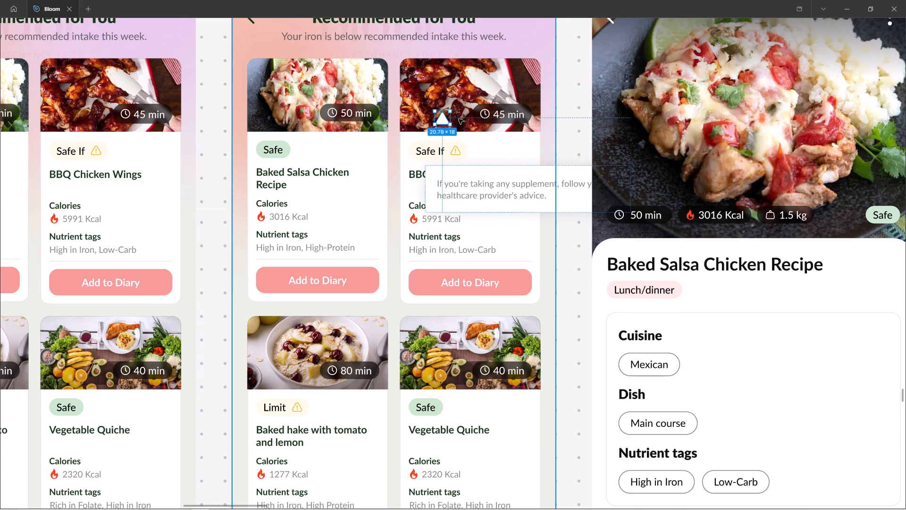
key(shift+Down)
key(shift+Down)
key(shift+Down)
key(shift+Down)
key(shift+Down)
key(shift+Down)
key(shift+Down)
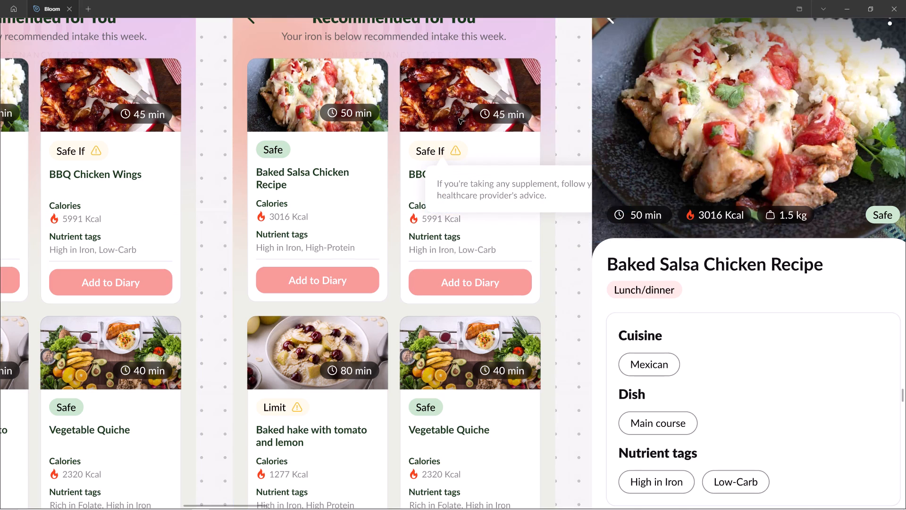
key(shift+Up)
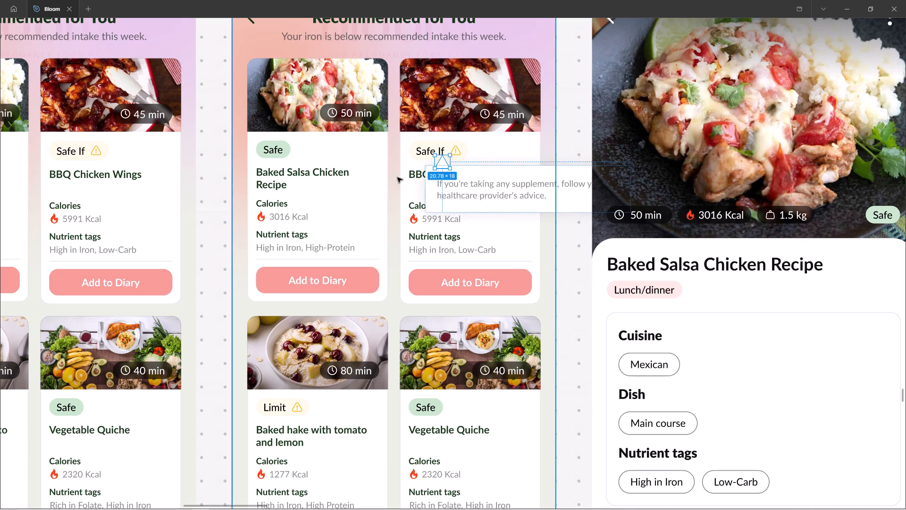
Nudge the whole tip card 20 px right so its pointer sits under the Safe If badge's warning icon.
key(shift+Return)
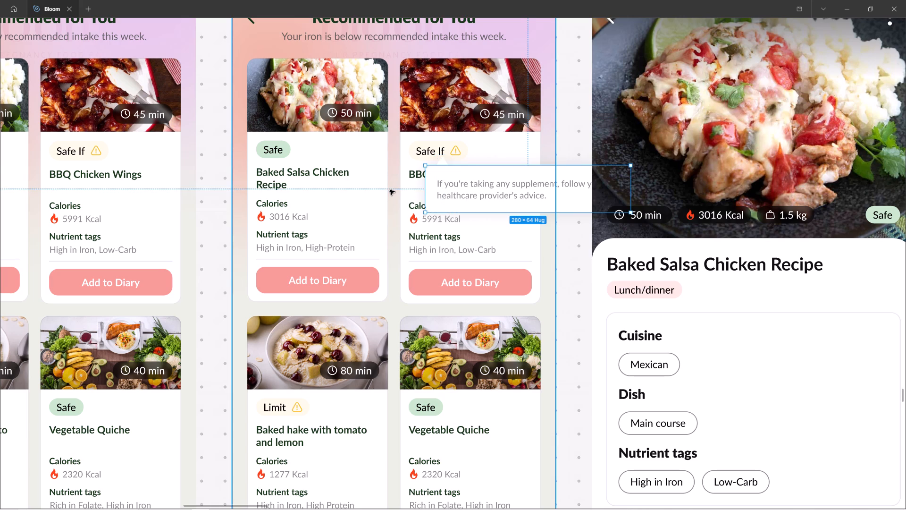
key(shift+Right)
key(shift+Right)
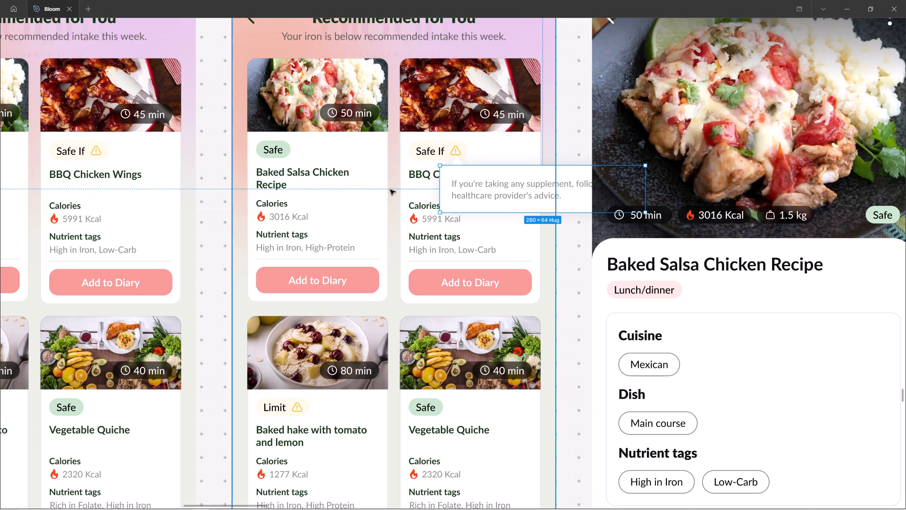
ctrl+double_click(464, 184)
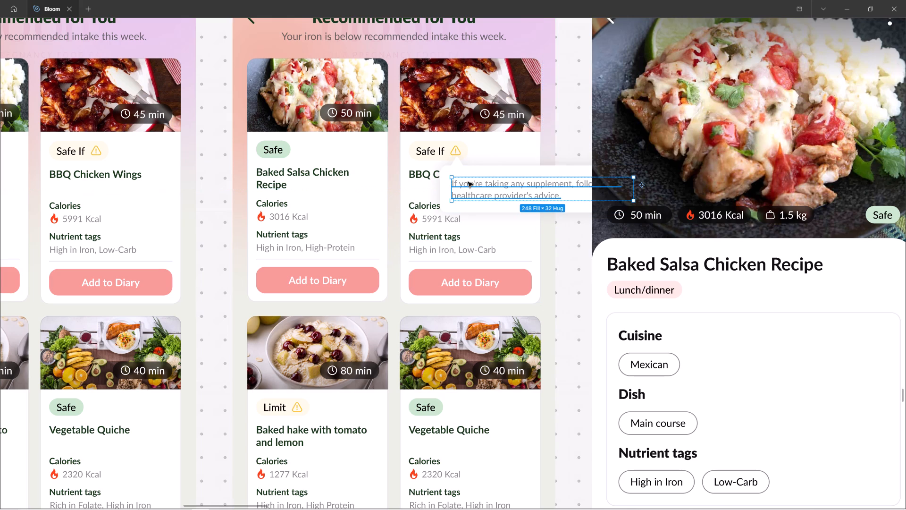
key(Return)
text(Contain)
key(alt+Tab)
key(alt+Tab)
key(alt+Tab)
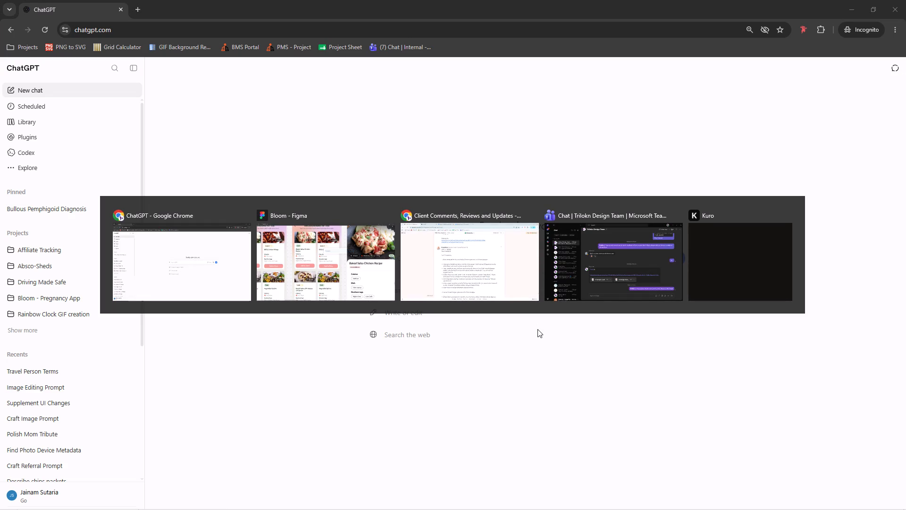
scroll(530, 327, down, 2)
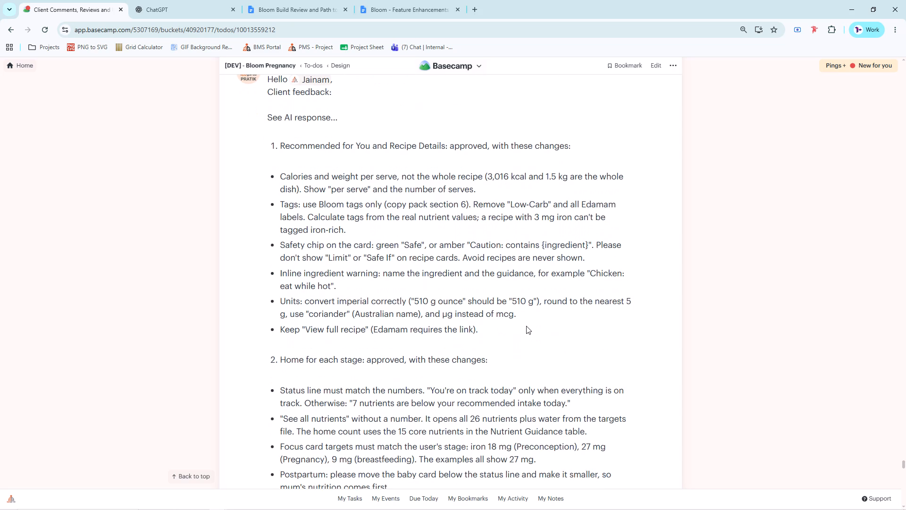
scroll(525, 324, down, 5)
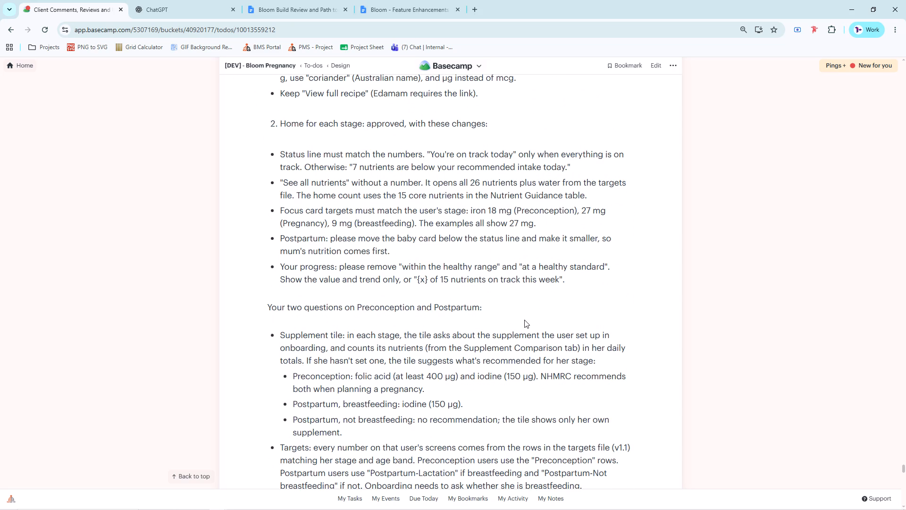
scroll(522, 317, up, 6)
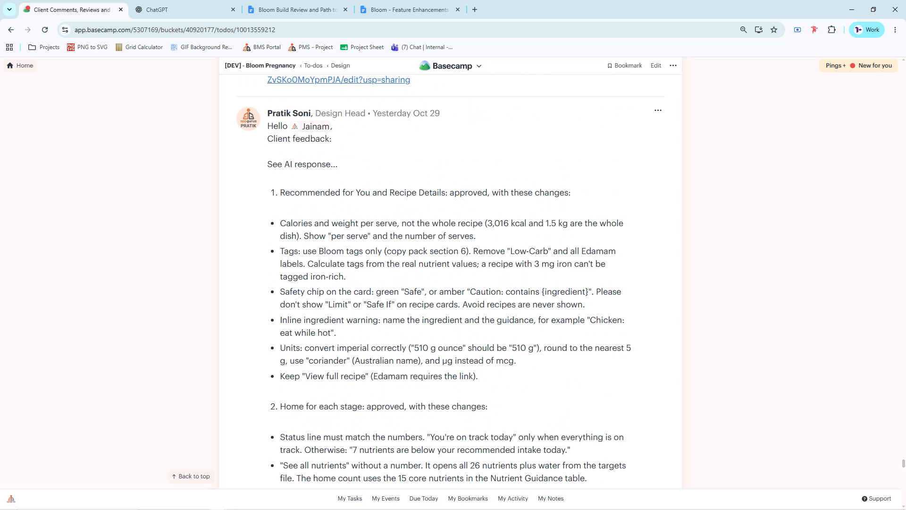
scroll(518, 315, down, 4)
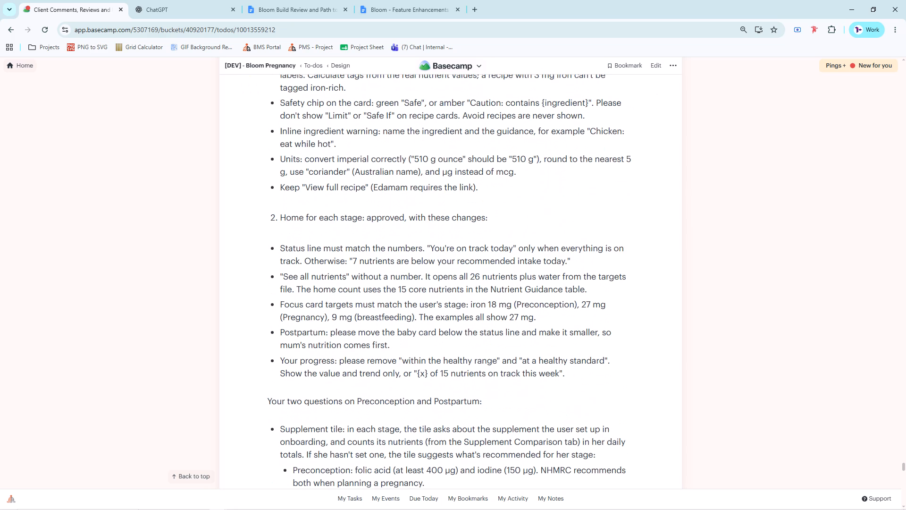
scroll(517, 315, down, 4)
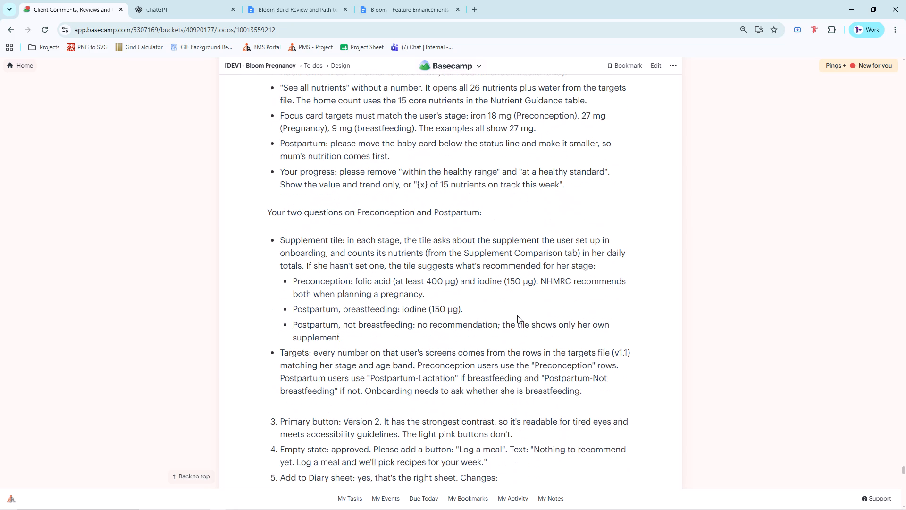
scroll(517, 315, down, 1)
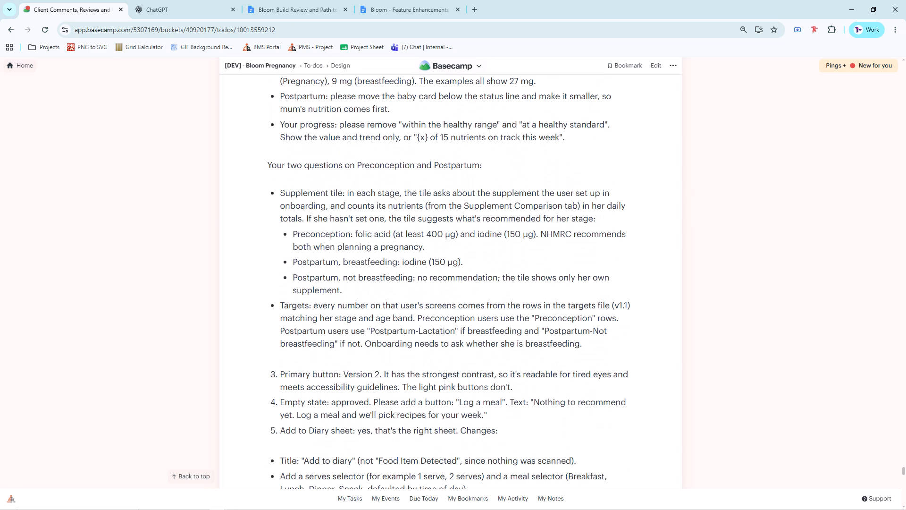
key(alt+Tab)
key(alt+Tab)
key(alt+Tab)
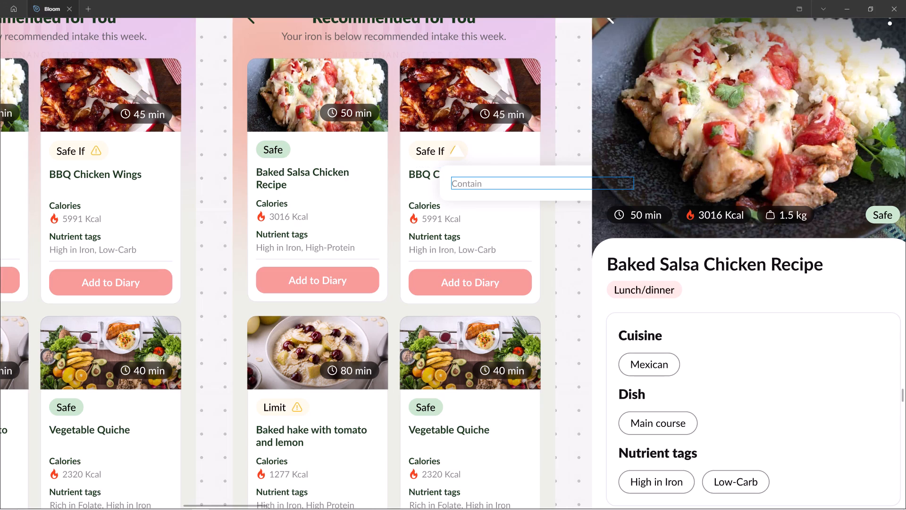
ctrl+scroll(433, 173, down, 5)
ctrl+scroll(463, 166, up, 9)
ctrl+scroll(462, 167, down, 4)
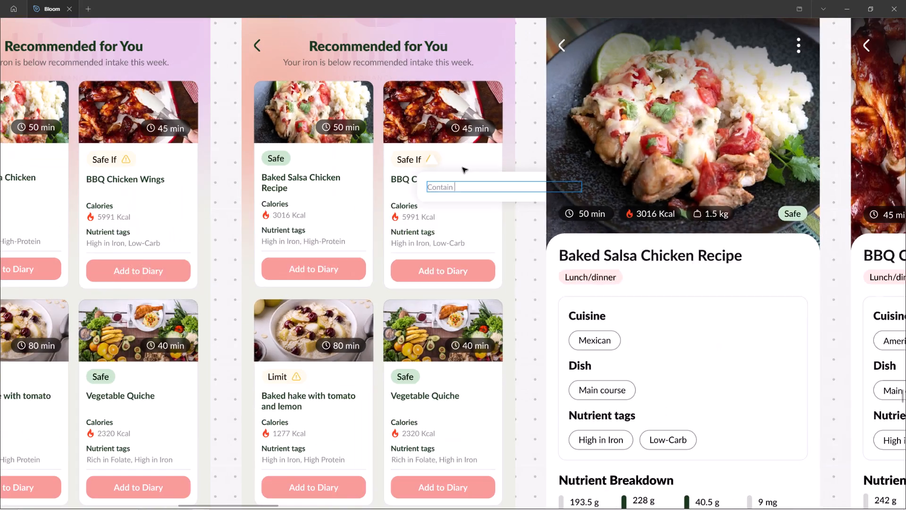
Check the client's requested safety chip wording in Basecamp and highlight the "contains {ingredient}" phrase.
key(alt+Tab)
key(alt+Tab)
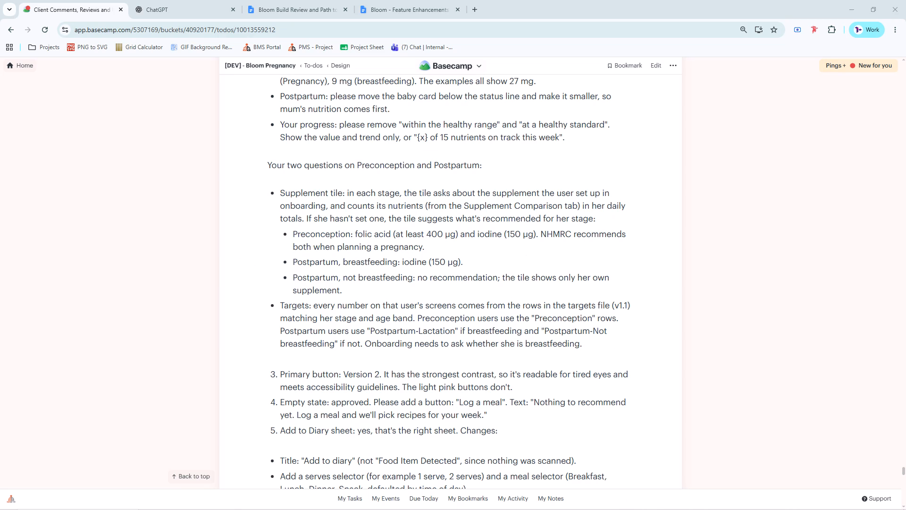
scroll(518, 229, up, 5)
scroll(430, 209, up, 2)
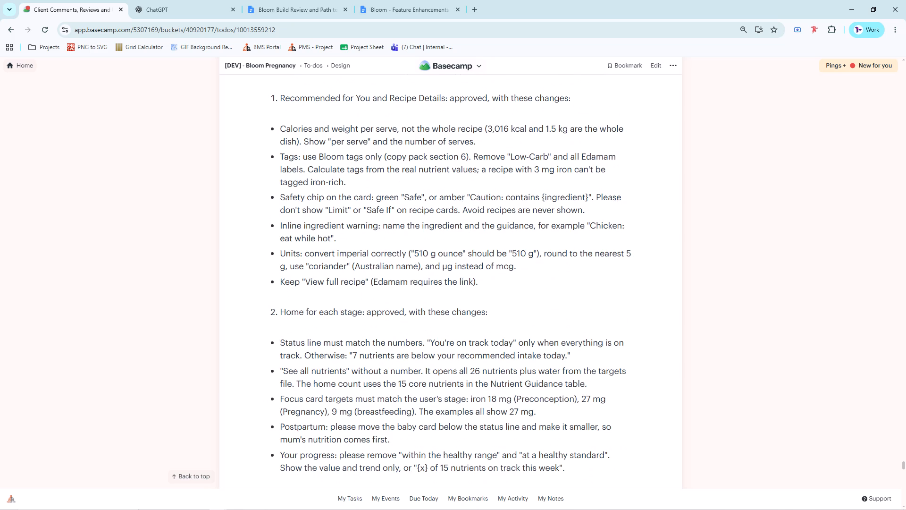
drag(503, 195, 579, 199)
key(alt+Tab)
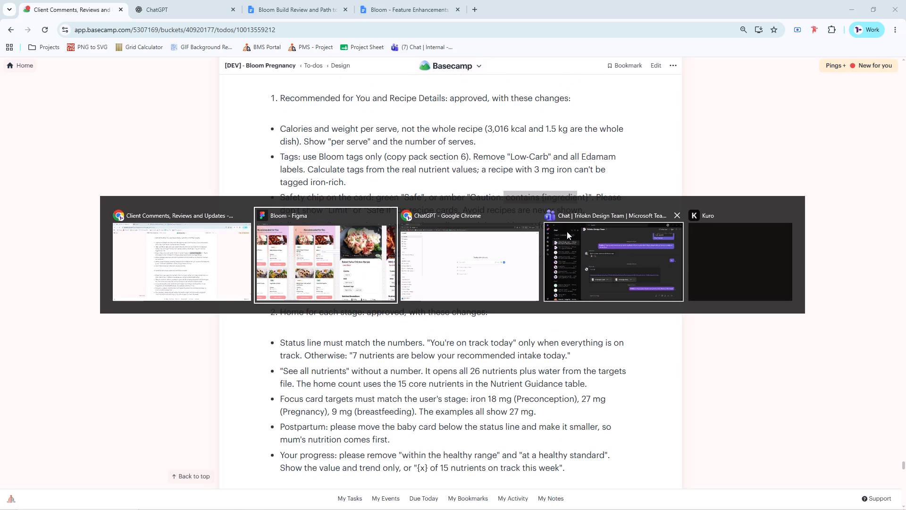
key(alt+Tab)
key(alt+Tab)
key(alt+Tab)
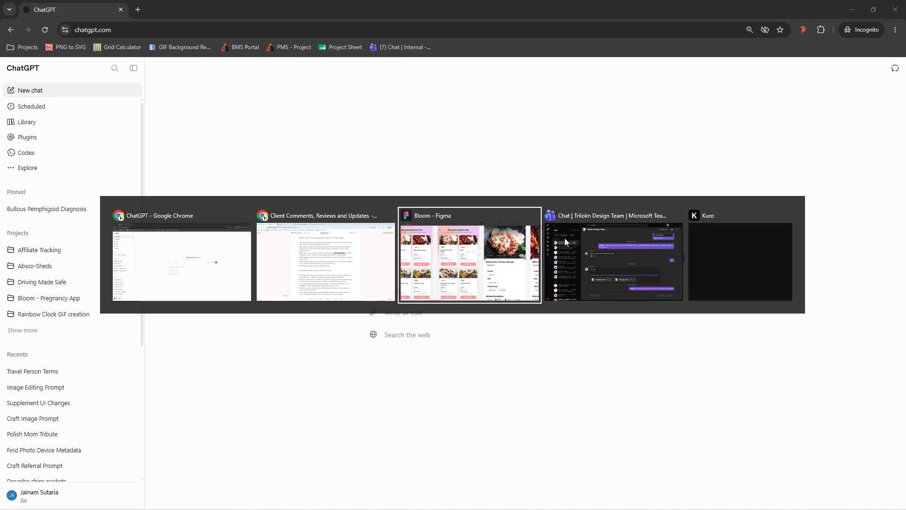
Return to Figma and change the tip card's text to "Contains ".
alt+click(464, 264)
ctrl+scroll(462, 189, up, 6)
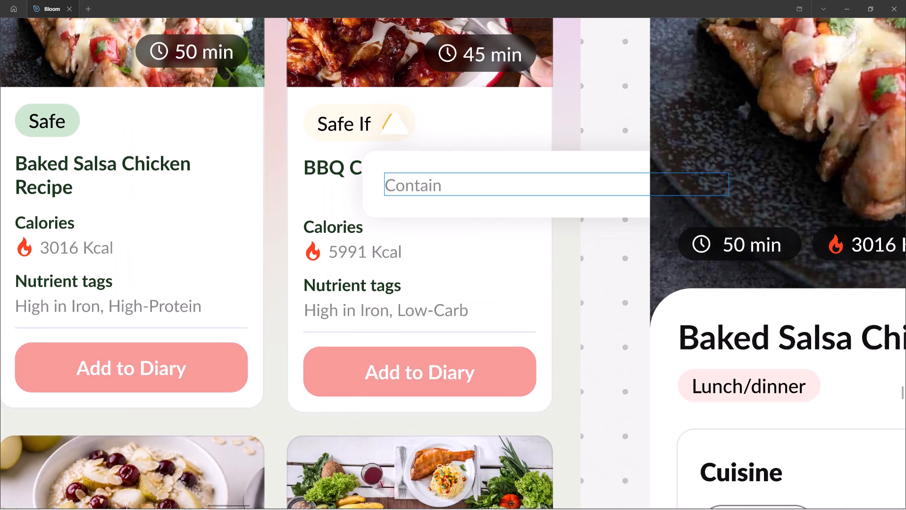
key(BackSpace)
key(s)
key(space)
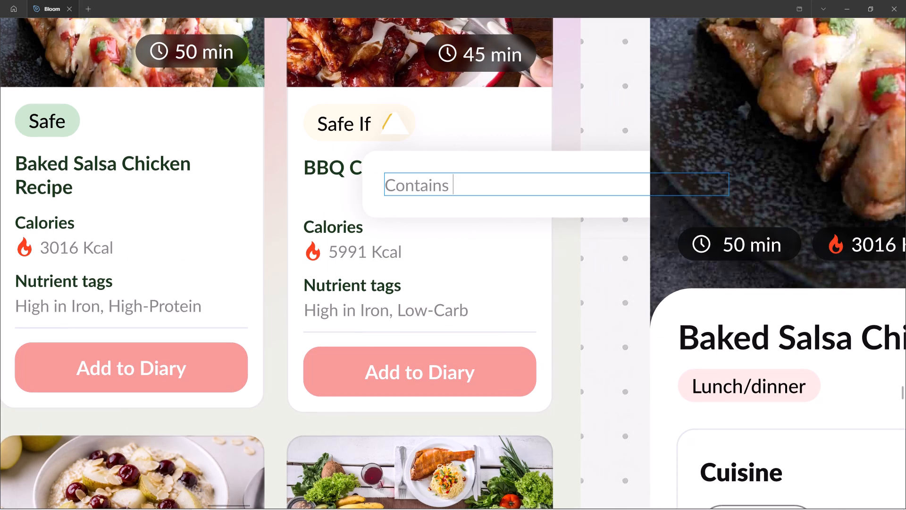
Copy "Drumettes" from the BBQ recipe's ingredient warning and paste it unformatted to make the tooltip text "Contains Drumettes".
ctrl+scroll(419, 219, down, 8)
ctrl+scroll(416, 225, up, 5)
ctrl+scroll(416, 225, down, 10)
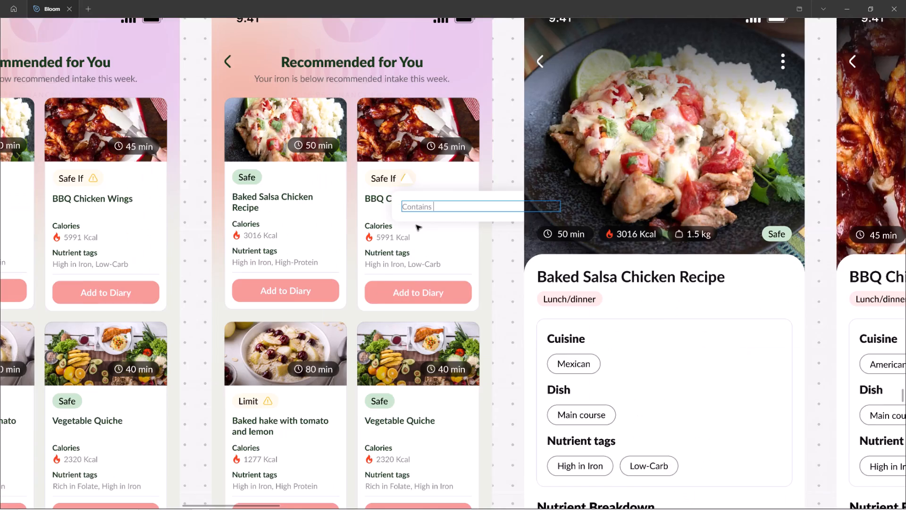
scroll(560, 272, down, 5)
ctrl+scroll(737, 430, up, 7)
ctrl+scroll(684, 409, up, 3)
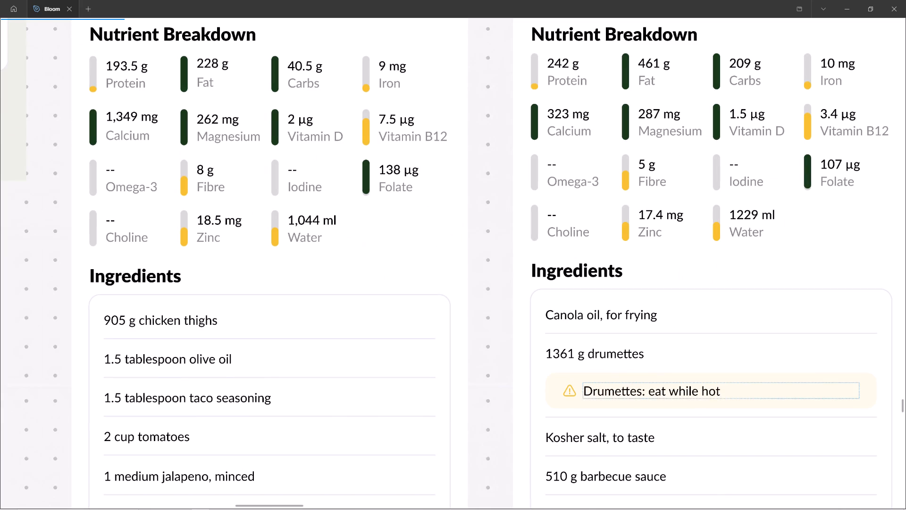
ctrl+double_click(618, 390)
key(ctrl+c)
ctrl+scroll(707, 379, down, 10)
scroll(400, 161, up, 4)
ctrl+scroll(467, 151, down, 1)
ctrl+scroll(467, 151, up, 16)
click(427, 172)
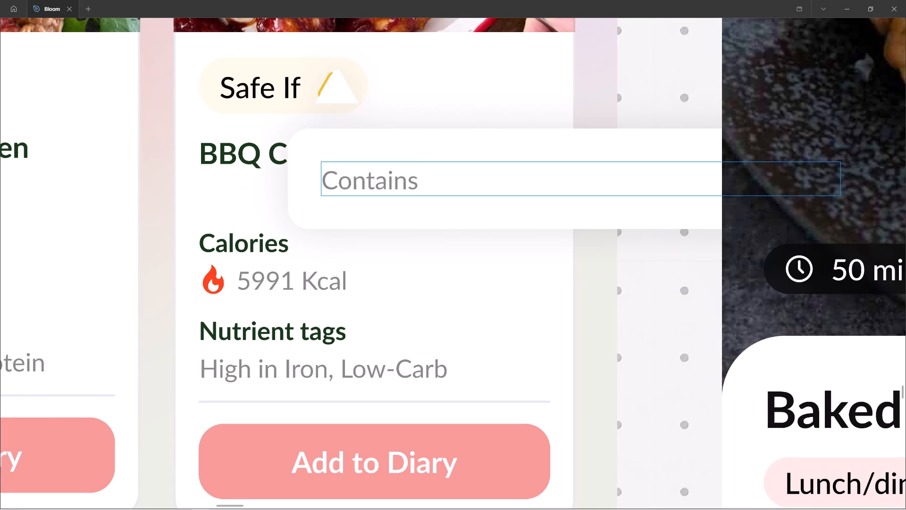
key(ctrl+shift+v)
ctrl+scroll(434, 180, down, 3)
click(589, 263)
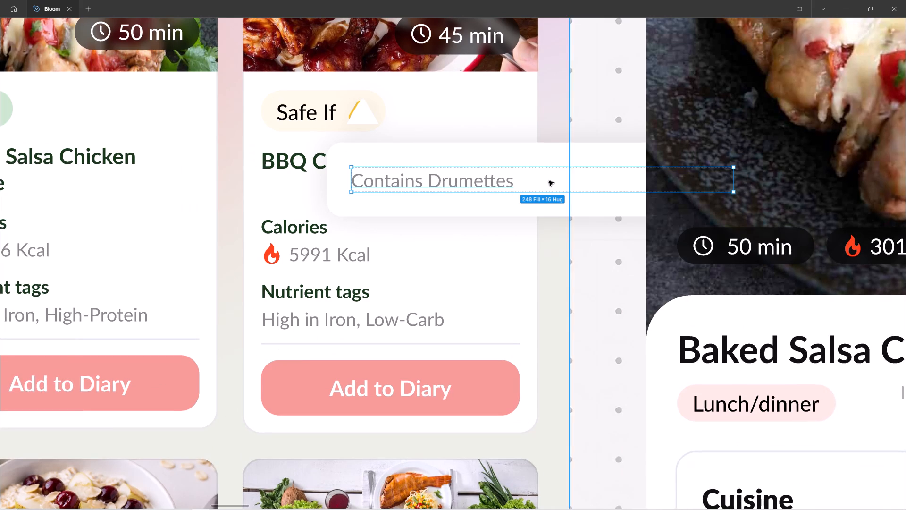
Show the interface again and set the "Contains Drumettes" text to auto width.
key(ctrl+backslash)
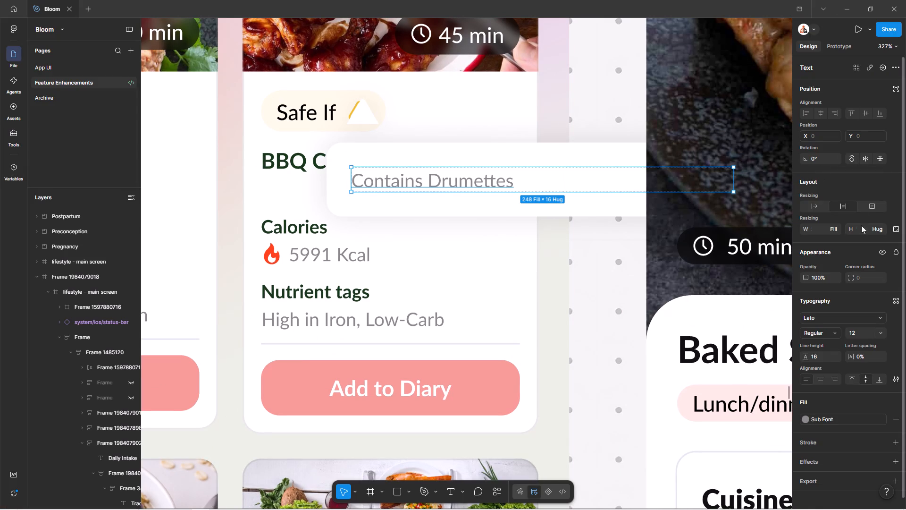
click(821, 207)
Ungroup the inner frame around the tooltip text and set the tooltip's auto layout alignment to middle left.
key(shift+Return)
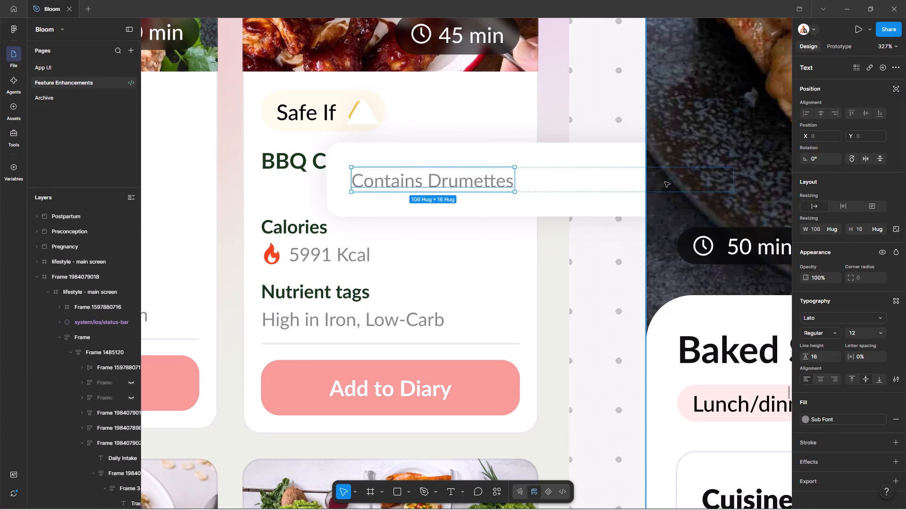
key(ctrl+shift+g)
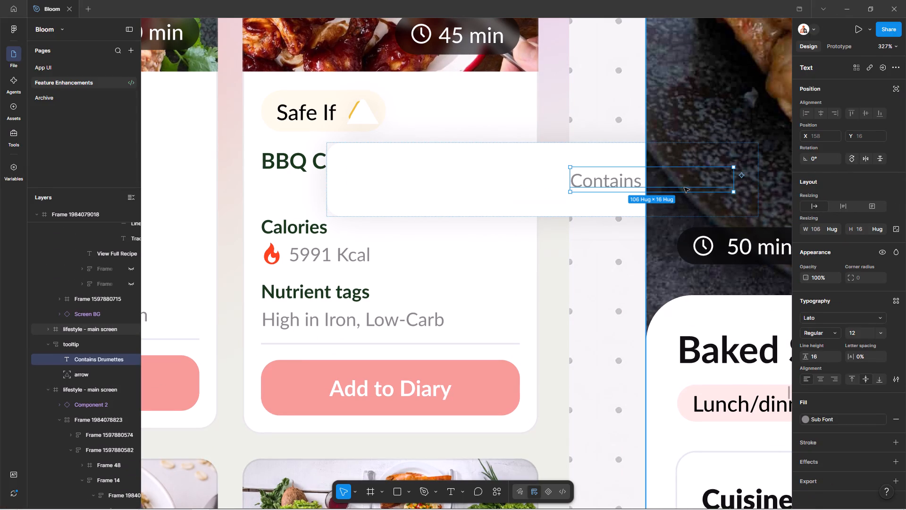
key(shift+Return)
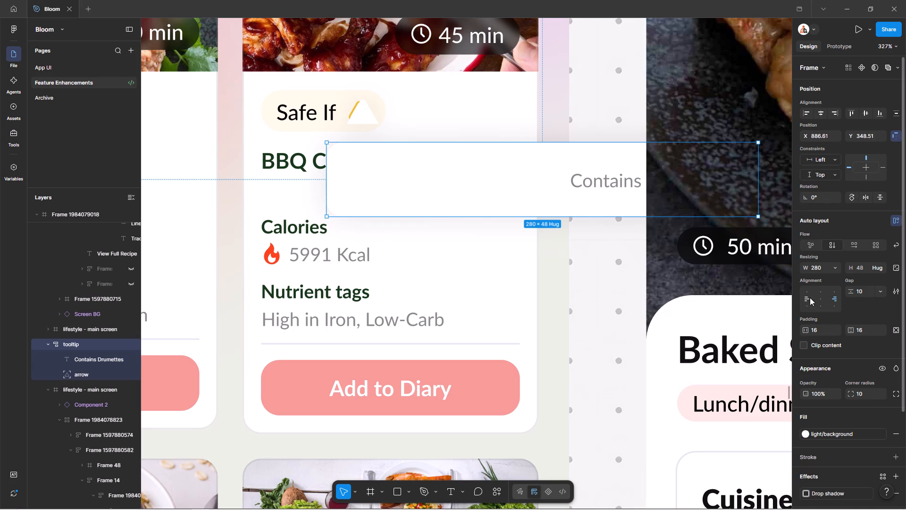
click(807, 301)
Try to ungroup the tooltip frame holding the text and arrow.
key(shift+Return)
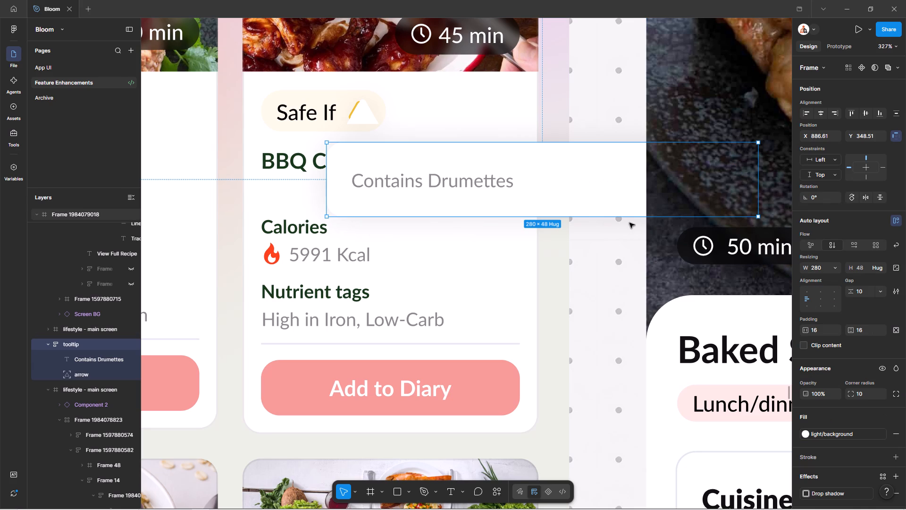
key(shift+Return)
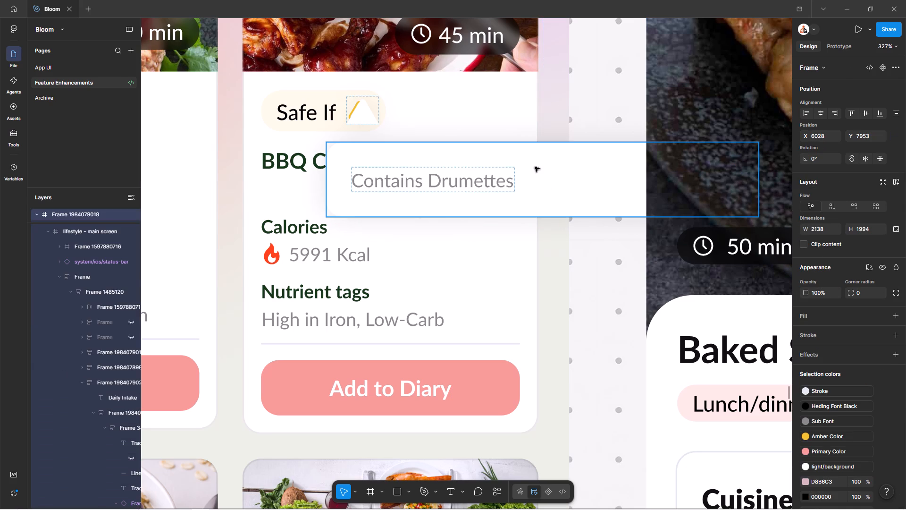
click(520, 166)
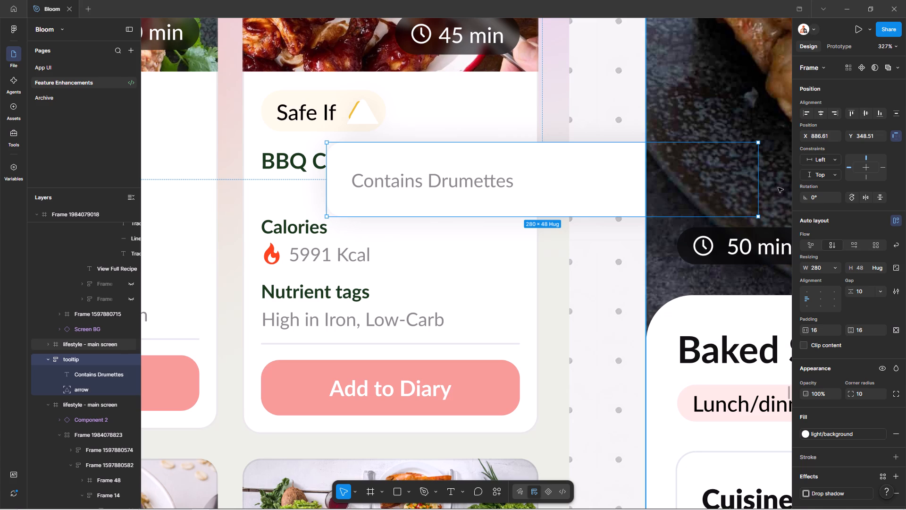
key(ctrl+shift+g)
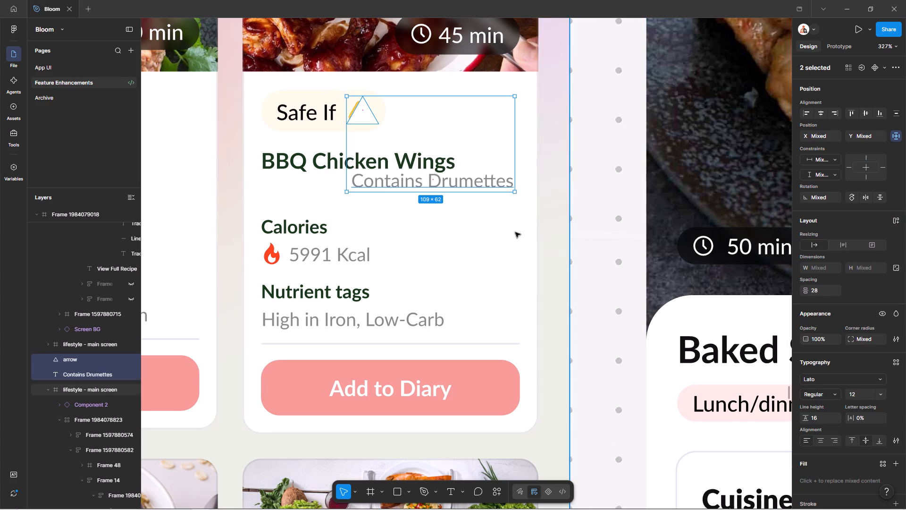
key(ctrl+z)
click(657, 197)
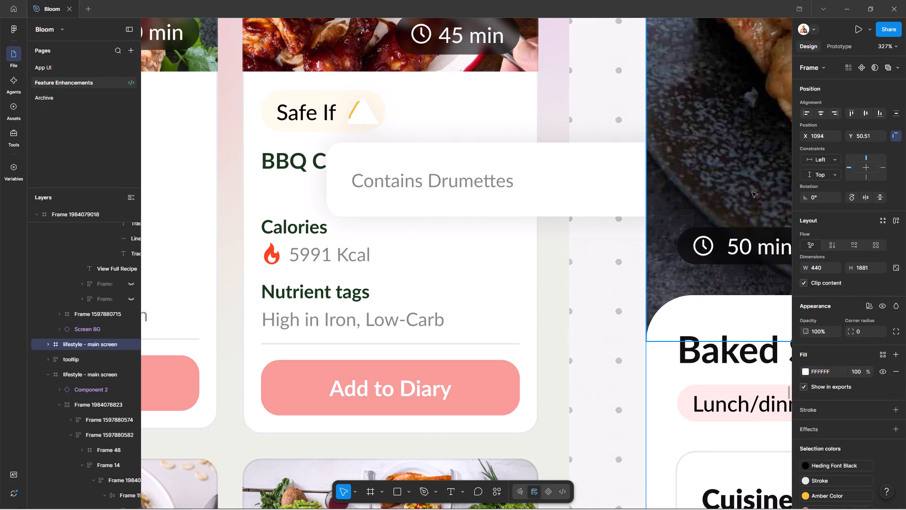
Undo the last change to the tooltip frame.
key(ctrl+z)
Narrow the "Contains Drumettes" tooltip frame to a width of 138.
ctrl+drag(758, 187, 574, 201)
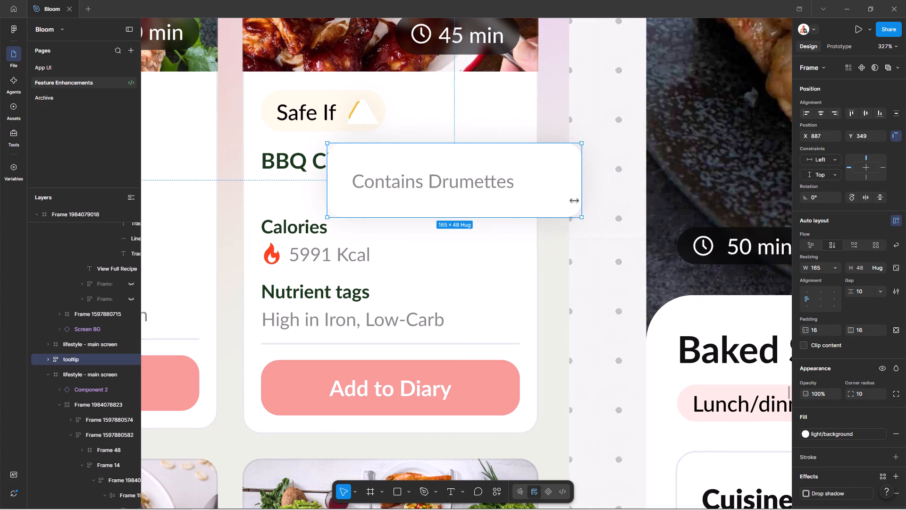
ctrl+drag(574, 201, 542, 208)
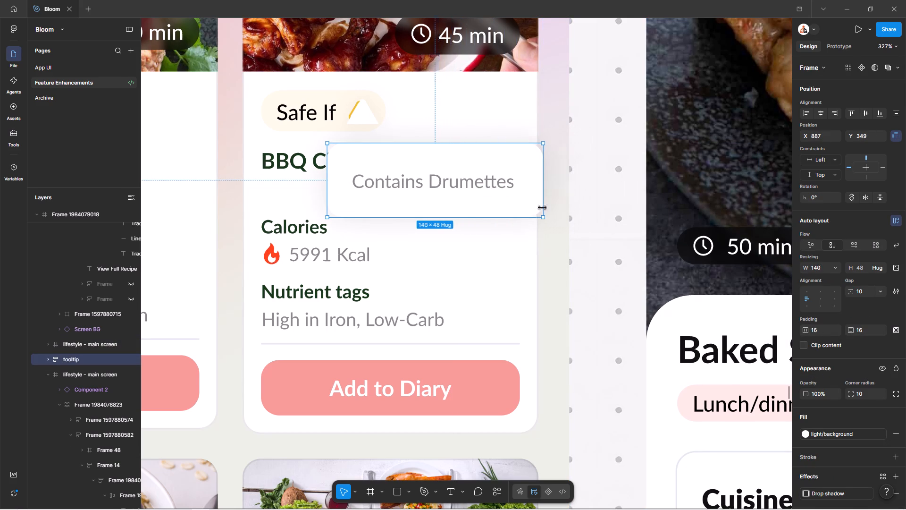
ctrl+drag(542, 208, 544, 208)
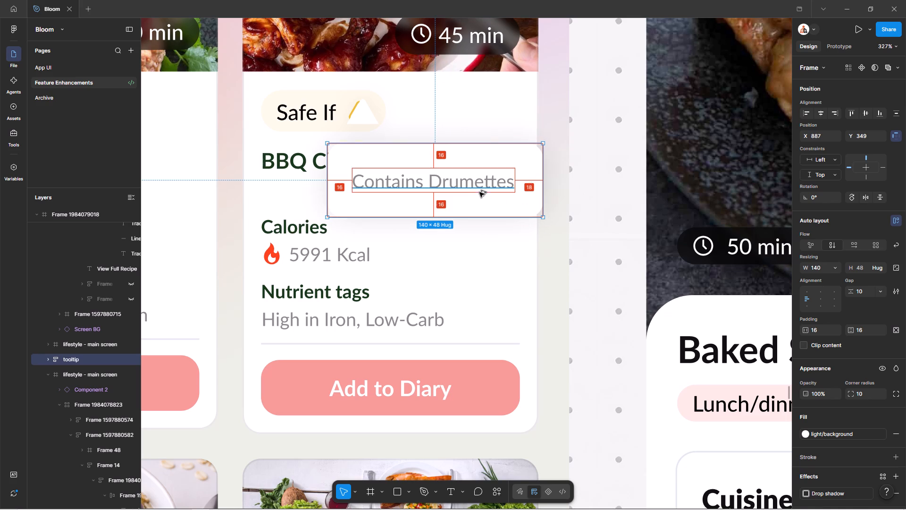
ctrl+scroll(474, 188, up, 4)
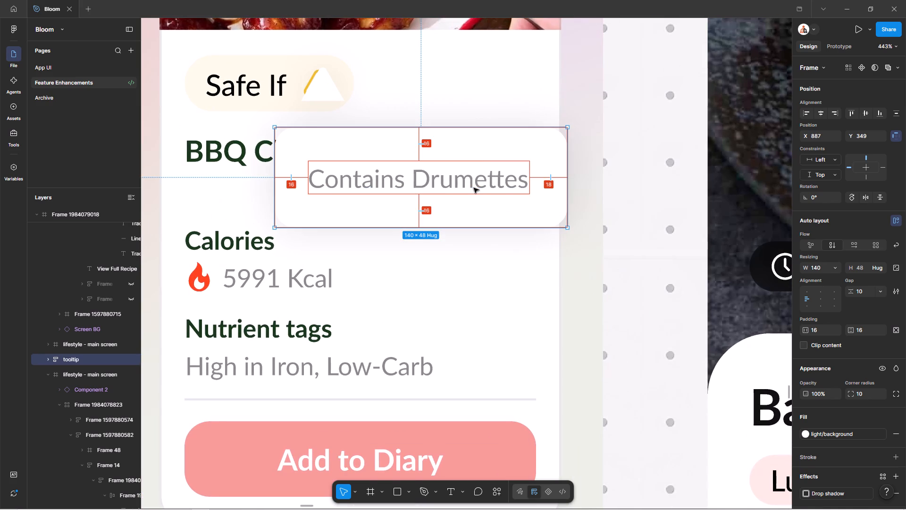
key(ctrl+Left)
key(ctrl+Left)
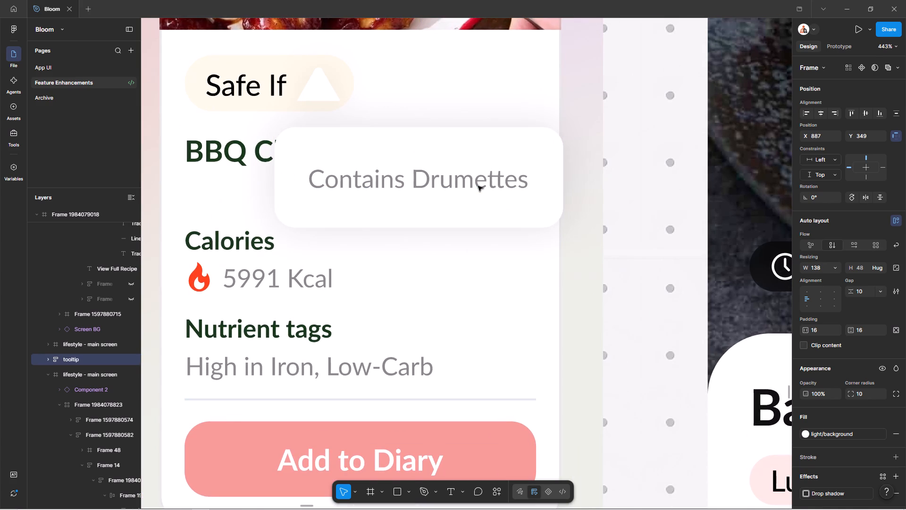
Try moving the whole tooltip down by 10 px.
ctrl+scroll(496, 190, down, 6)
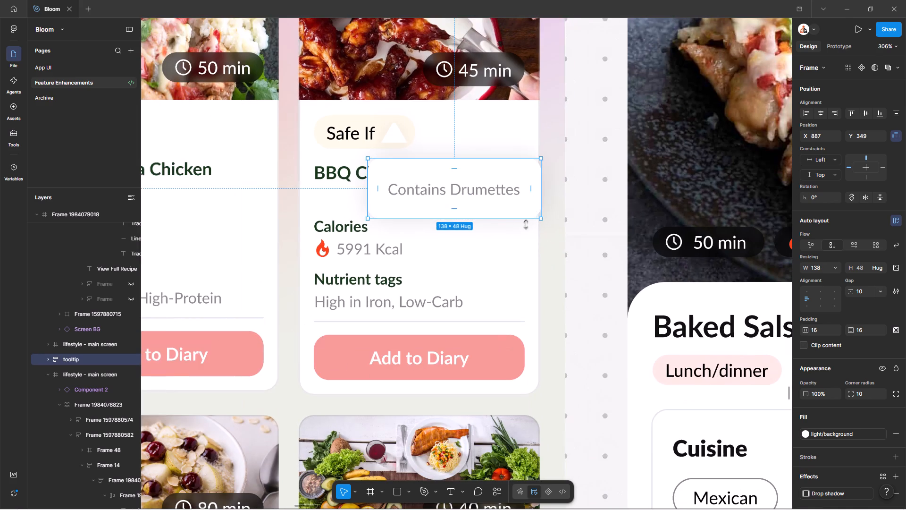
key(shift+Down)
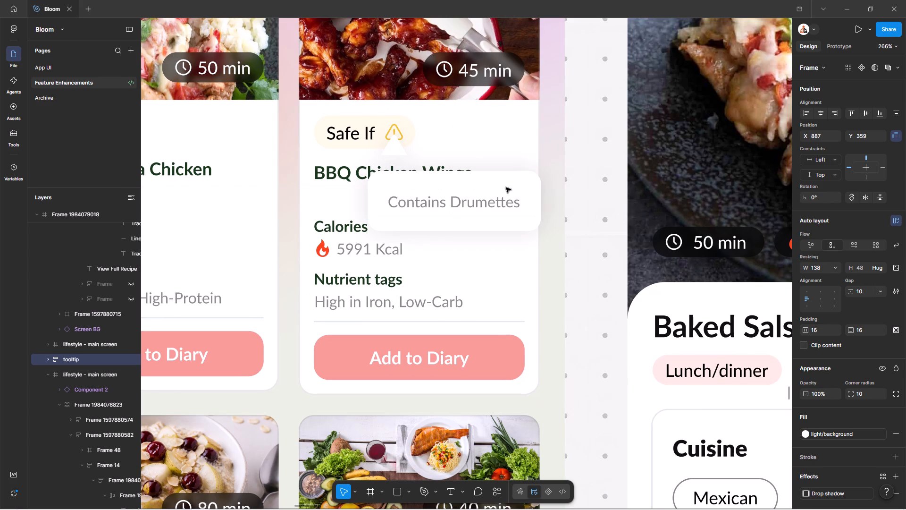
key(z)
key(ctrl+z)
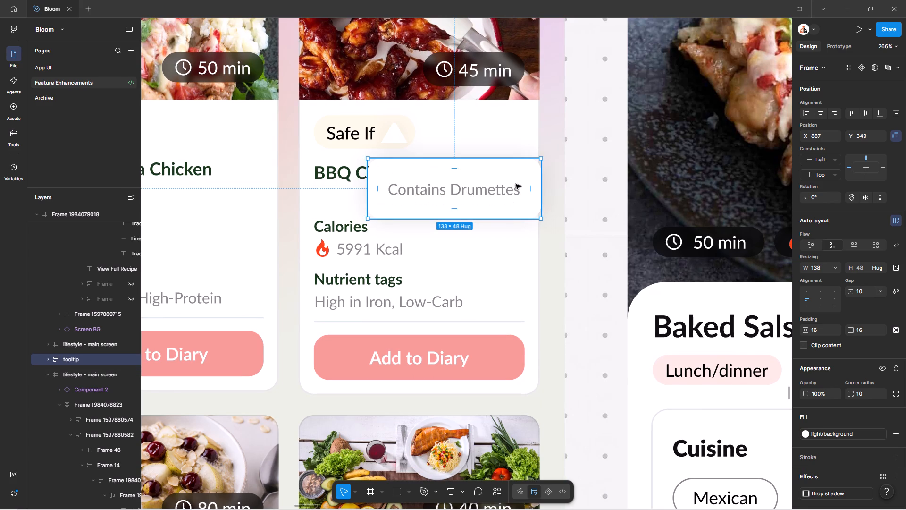
Move only the tooltip's arrow down beneath the warning icon, to Y -10.49 within the tooltip.
click(398, 138)
key(shift+Down)
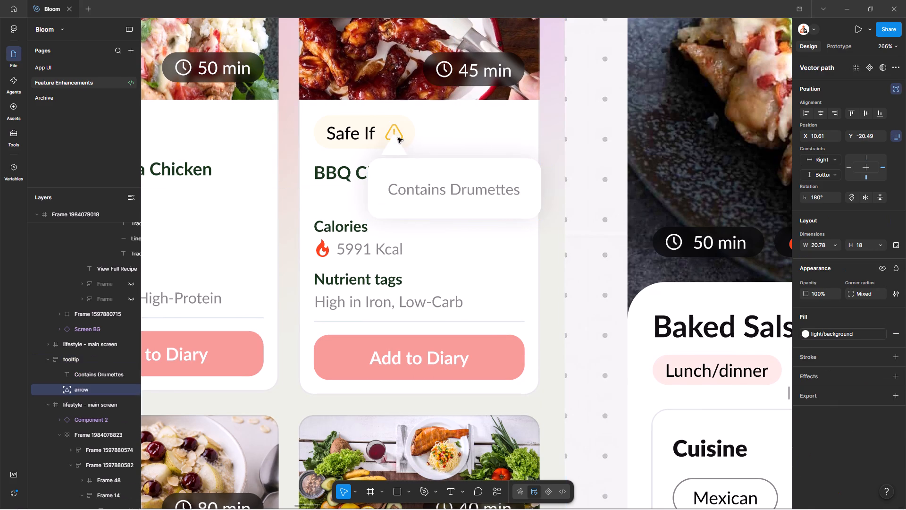
key(shift+Down)
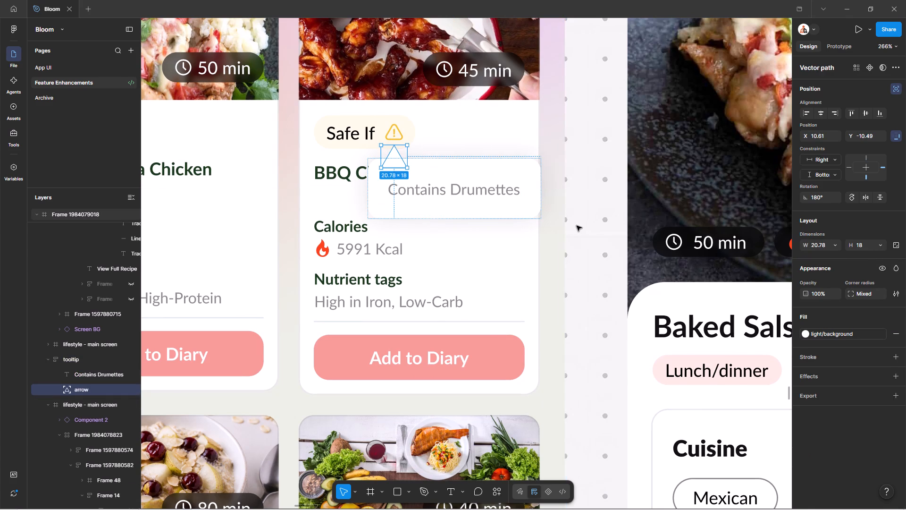
click(577, 226)
ctrl+scroll(581, 221, down, 4)
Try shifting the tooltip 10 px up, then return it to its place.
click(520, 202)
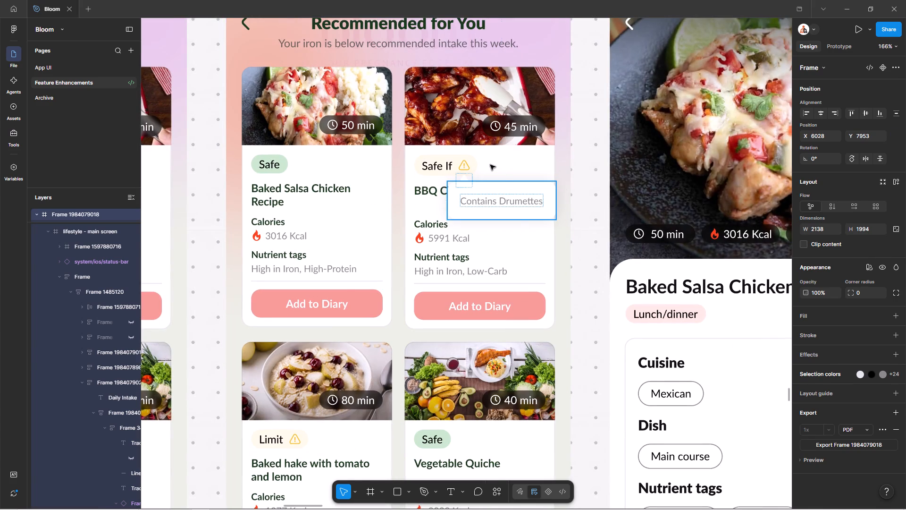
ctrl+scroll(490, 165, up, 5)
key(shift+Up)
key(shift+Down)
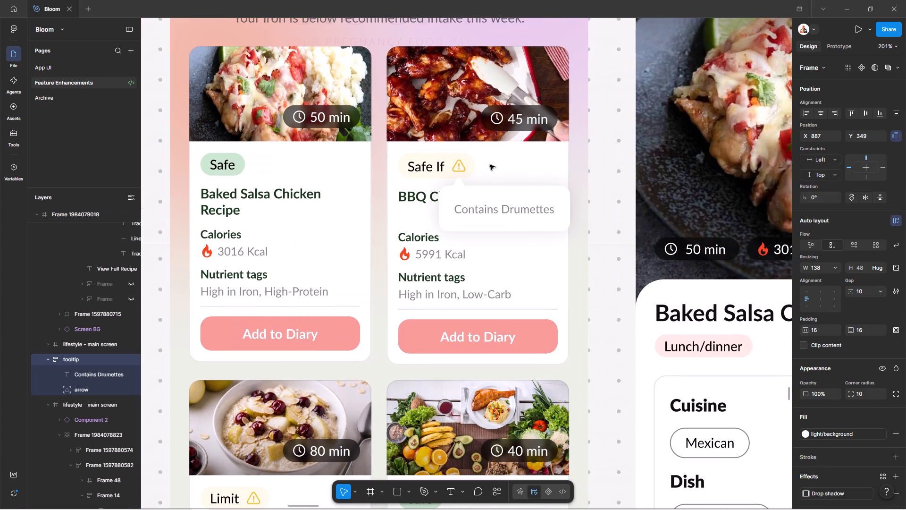
Hide the interface and check the tooltip's placement on the second Recommended for You screen.
ctrl+scroll(537, 184, down, 9)
click(567, 278)
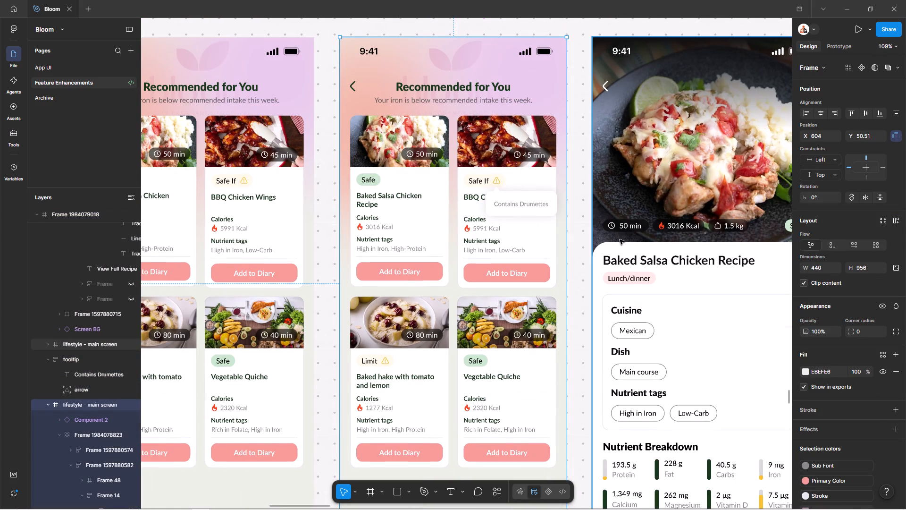
key(ctrl+backslash)
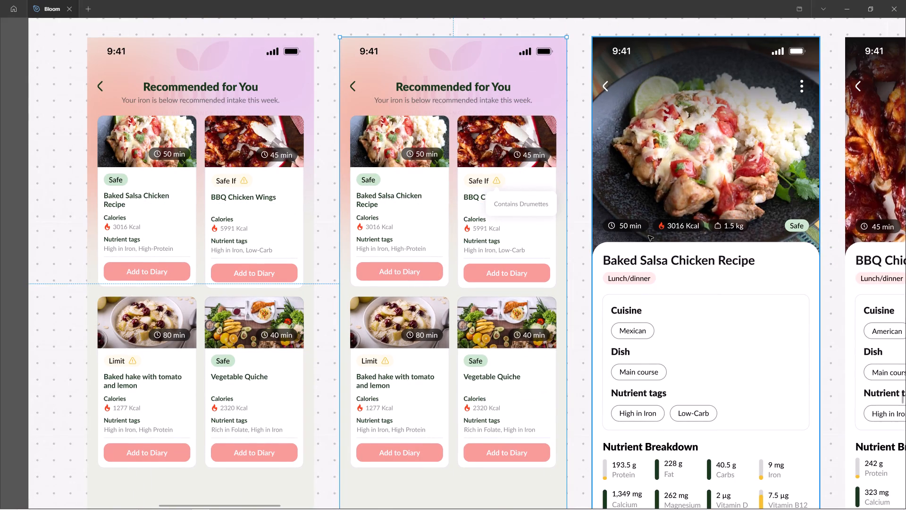
ctrl+scroll(547, 225, up, 4)
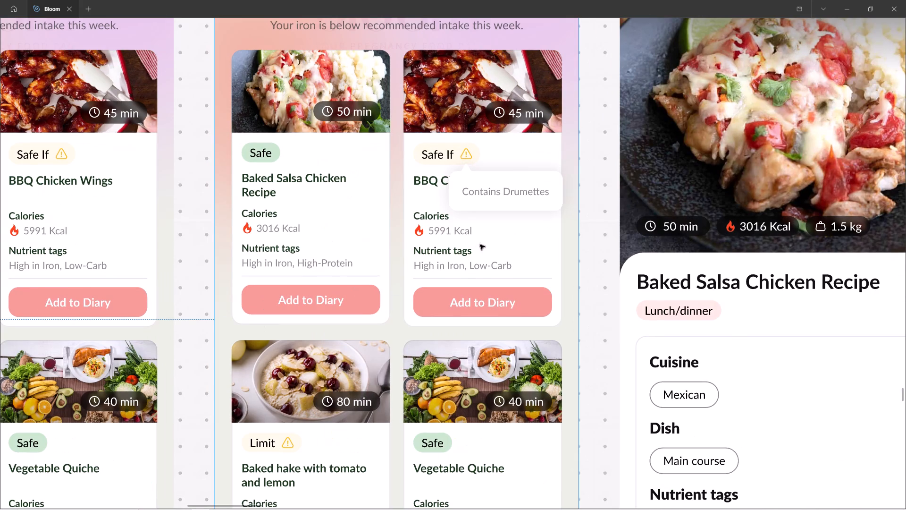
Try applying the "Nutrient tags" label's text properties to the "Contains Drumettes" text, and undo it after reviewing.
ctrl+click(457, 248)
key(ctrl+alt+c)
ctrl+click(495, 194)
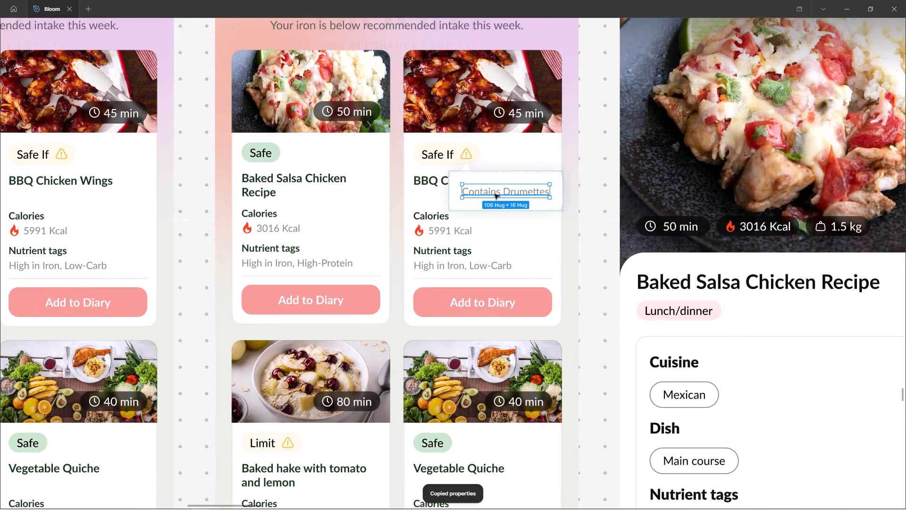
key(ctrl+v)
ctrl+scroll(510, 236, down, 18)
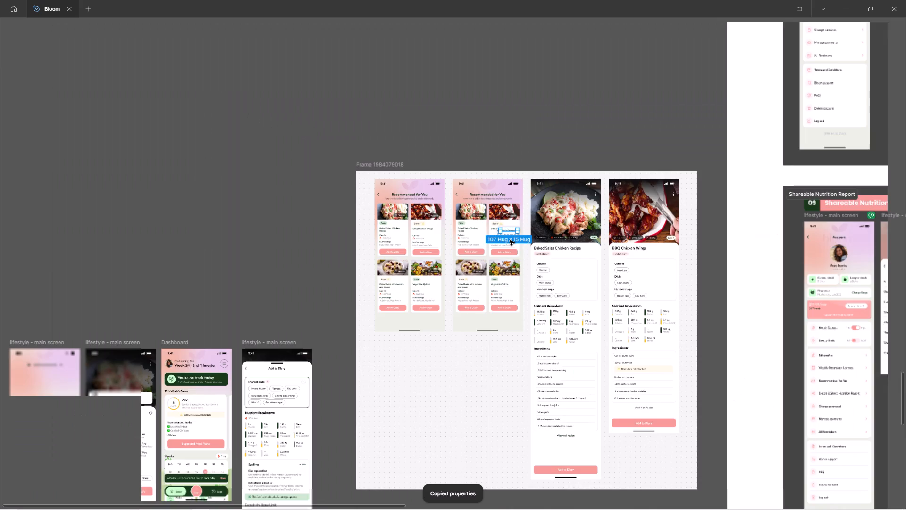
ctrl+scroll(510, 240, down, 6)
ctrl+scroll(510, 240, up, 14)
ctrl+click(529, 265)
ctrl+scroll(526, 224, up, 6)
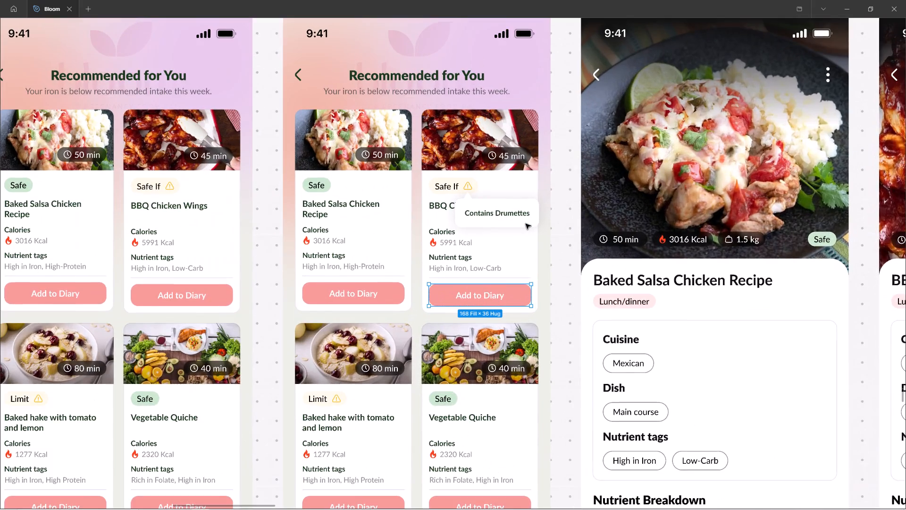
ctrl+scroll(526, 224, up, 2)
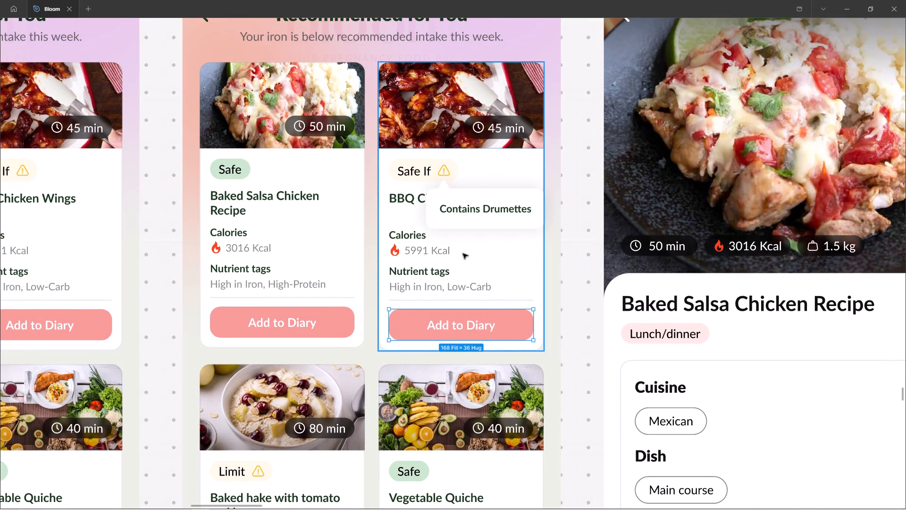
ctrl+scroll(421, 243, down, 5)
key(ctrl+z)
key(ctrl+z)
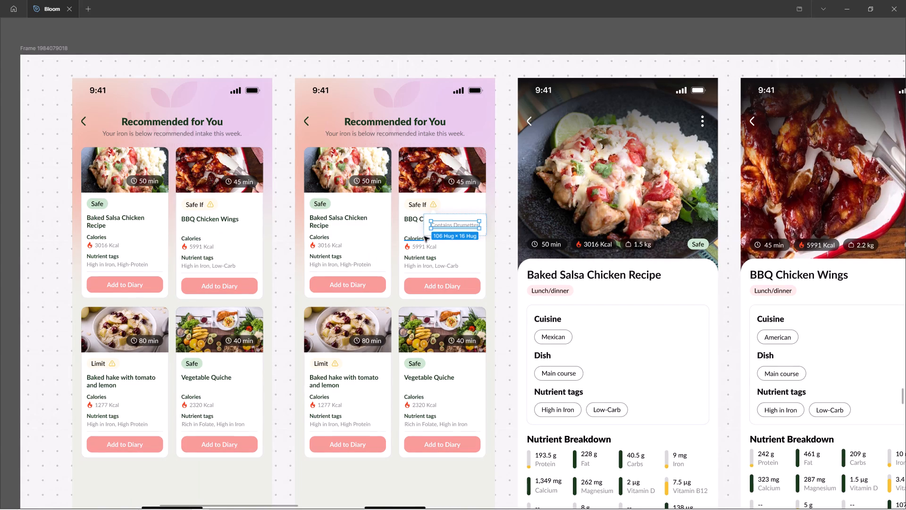
Copy the properties of the BBQ recipe's "Canola oil, for frying" ingredient text and apply them to the "Contains Drumettes" text.
ctrl+scroll(229, 246, down, 3)
ctrl+scroll(405, 274, down, 1)
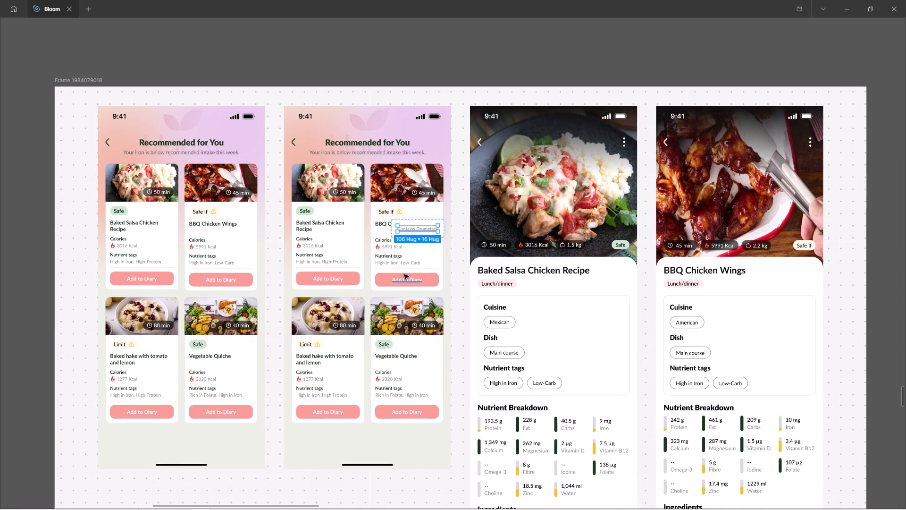
ctrl+scroll(401, 272, down, 2)
scroll(415, 328, down, 2)
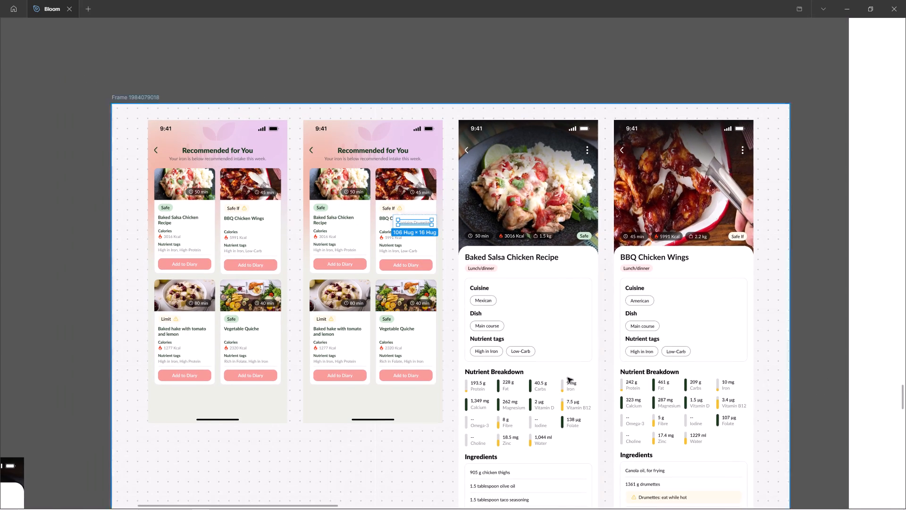
ctrl+click(651, 471)
key(ctrl+alt+c)
ctrl+scroll(324, 170, up, 9)
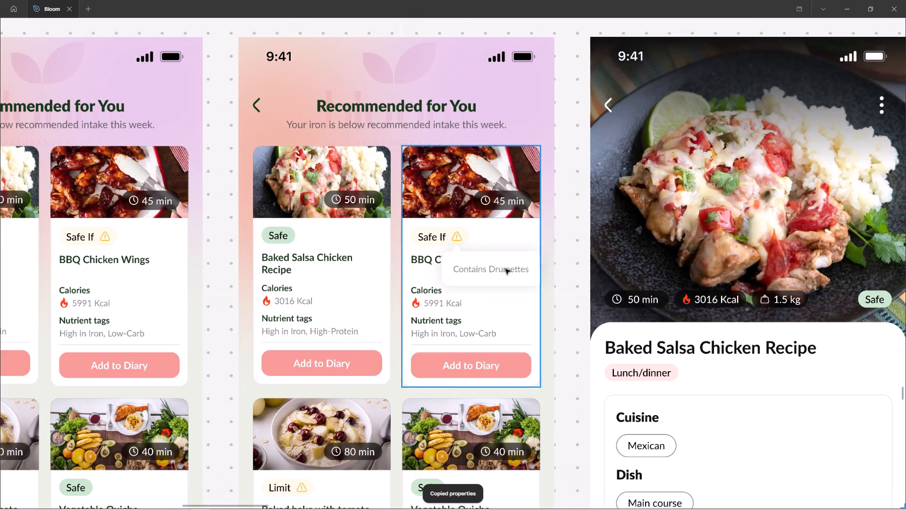
ctrl+click(497, 267)
key(ctrl+v)
ctrl+click(576, 262)
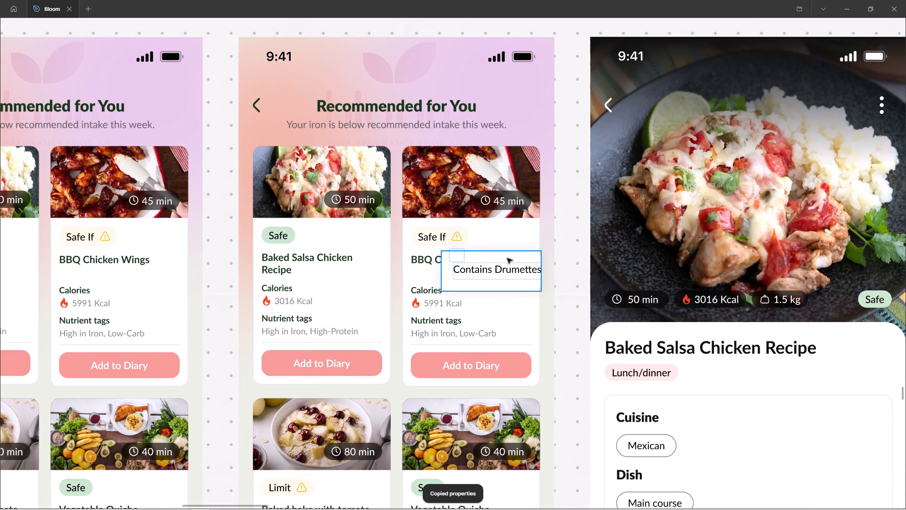
Show the interface again and set the "Contains Drumettes" text's line height to 18.
ctrl+click(507, 258)
ctrl+scroll(508, 258, up, 5)
ctrl+click(498, 278)
key(ctrl+backslash)
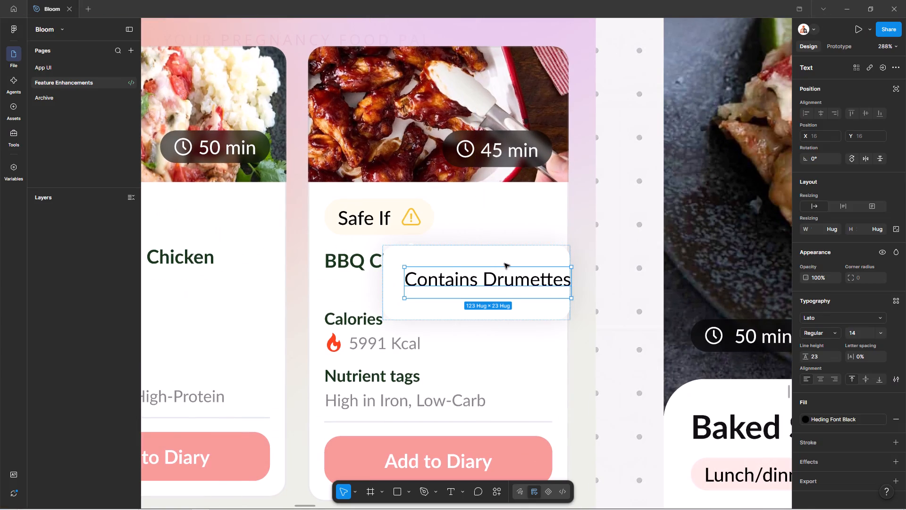
click(820, 357)
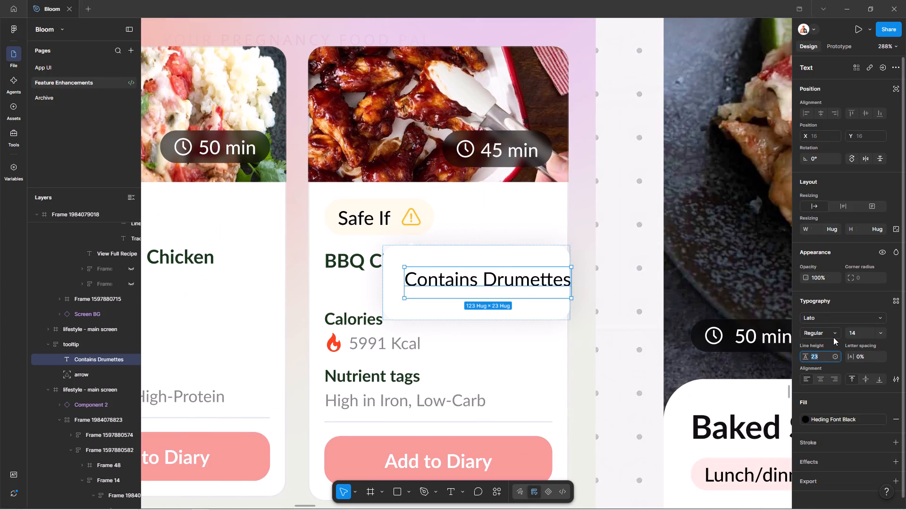
key(1)
key(8)
key(Return)
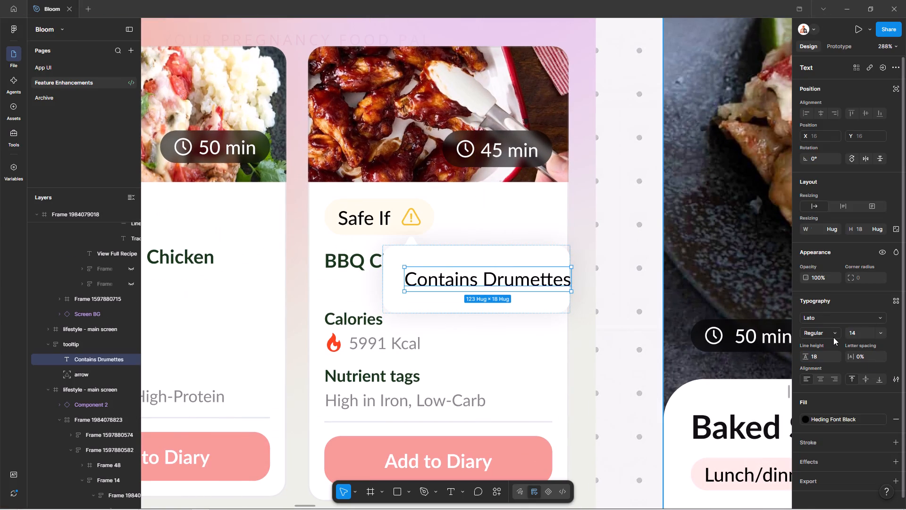
Widen the tooltip frame to 155 so the text has equal 16 px side margins.
key(shift+Return)
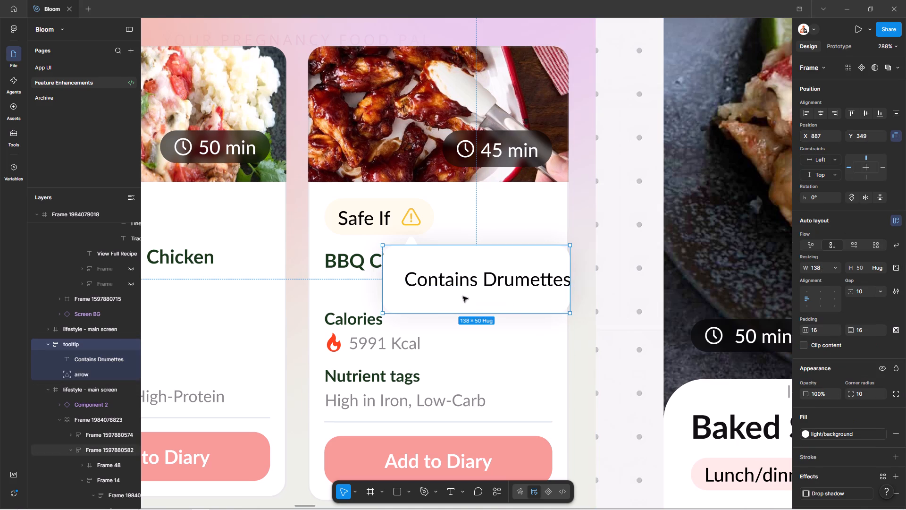
ctrl+drag(570, 300, 579, 300)
ctrl+drag(579, 300, 585, 300)
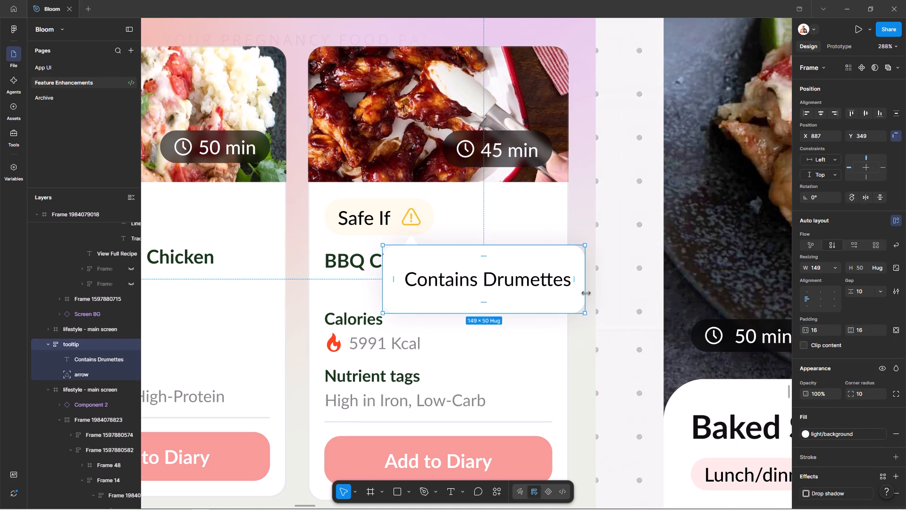
ctrl+drag(586, 294, 594, 294)
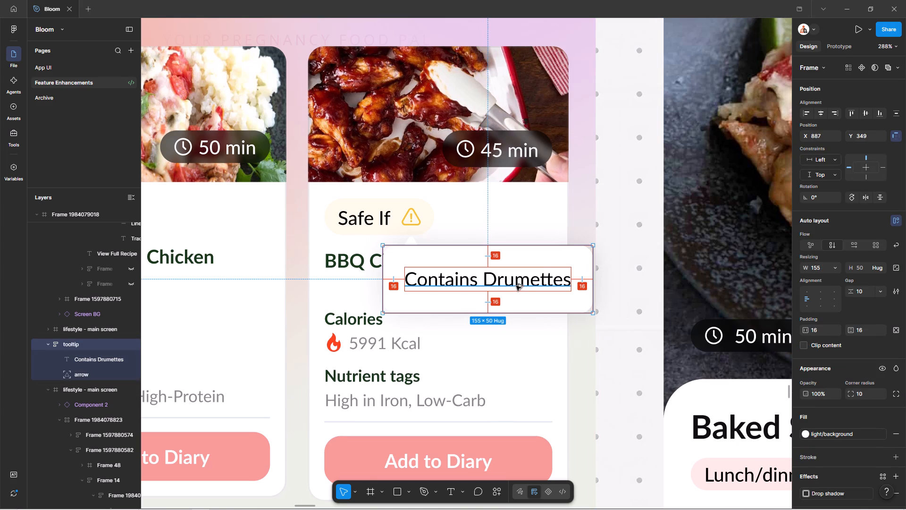
Move the tooltip up by 2 px to Y 347, closer to the "Safe If" badge.
click(624, 254)
click(502, 258)
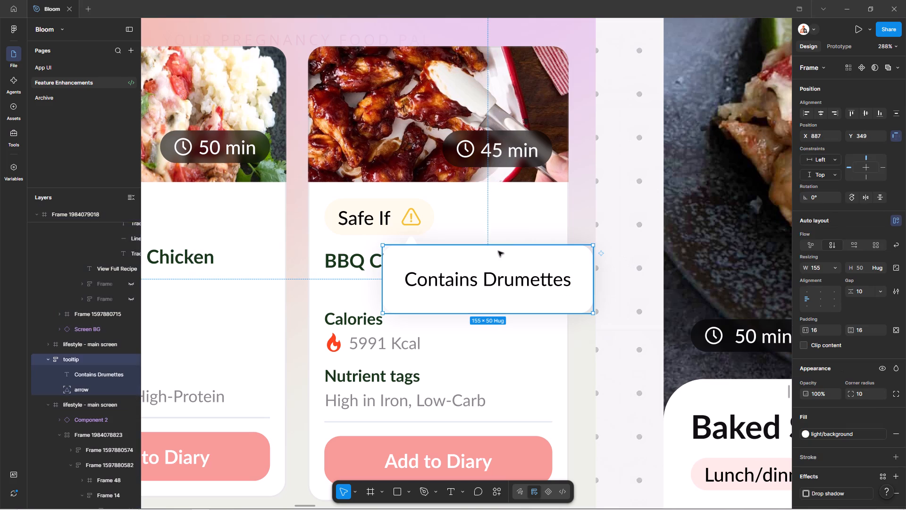
key(shift+Up)
key(shift+Down)
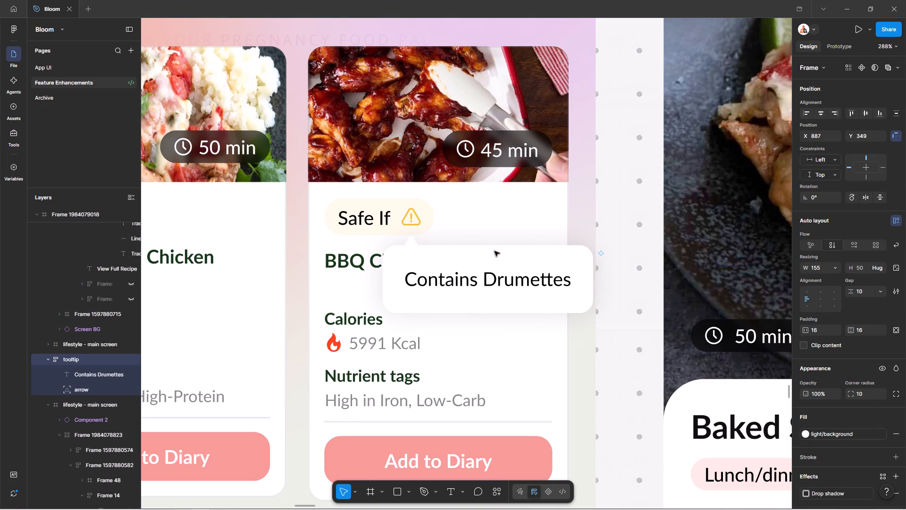
key(Up)
key(Up)
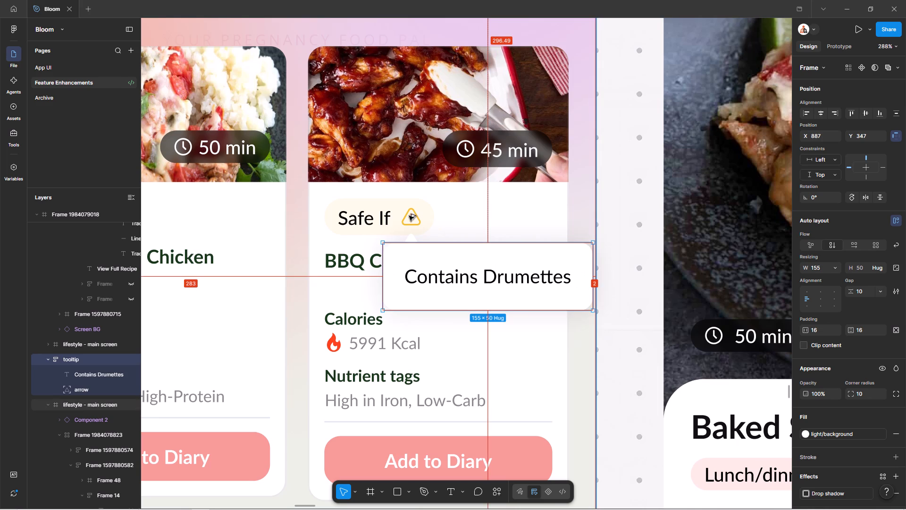
Review the tooltip's look and position on the BBQ Chicken Wings card, both zoomed out and close up.
click(644, 268)
ctrl+scroll(592, 250, down, 13)
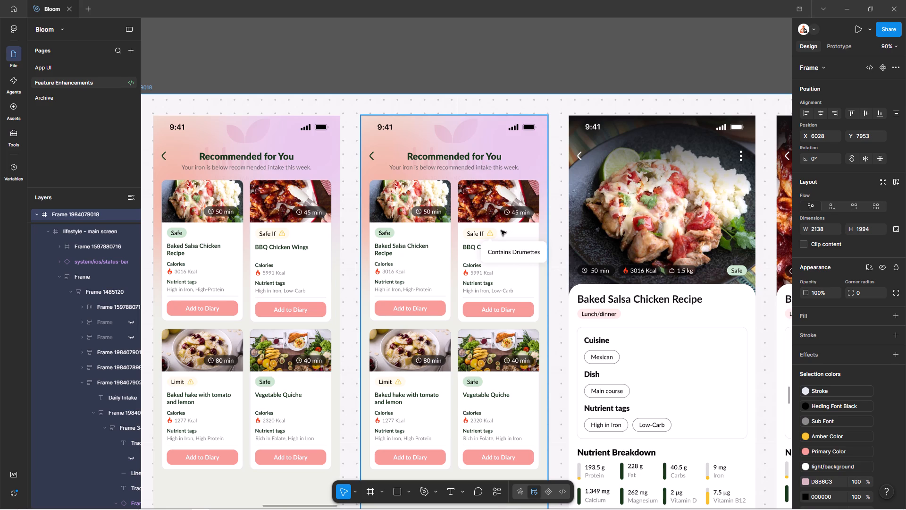
ctrl+scroll(492, 271, up, 11)
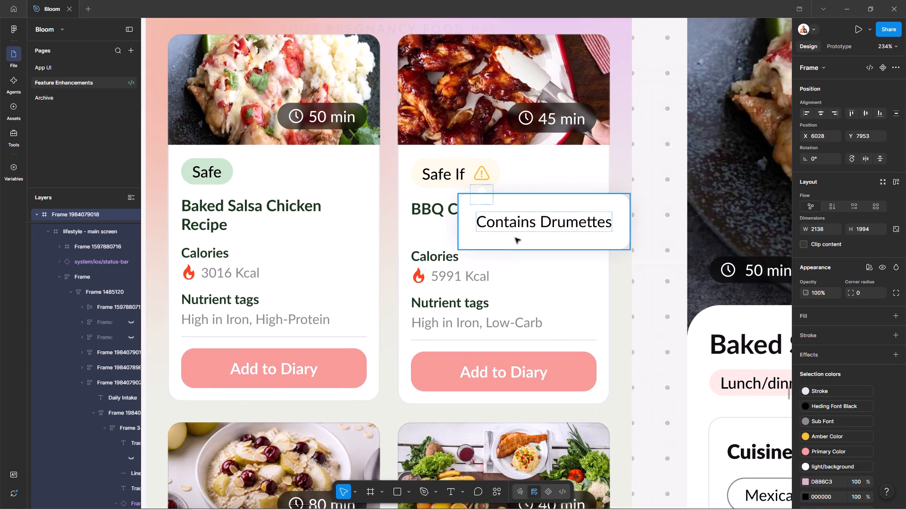
click(515, 238)
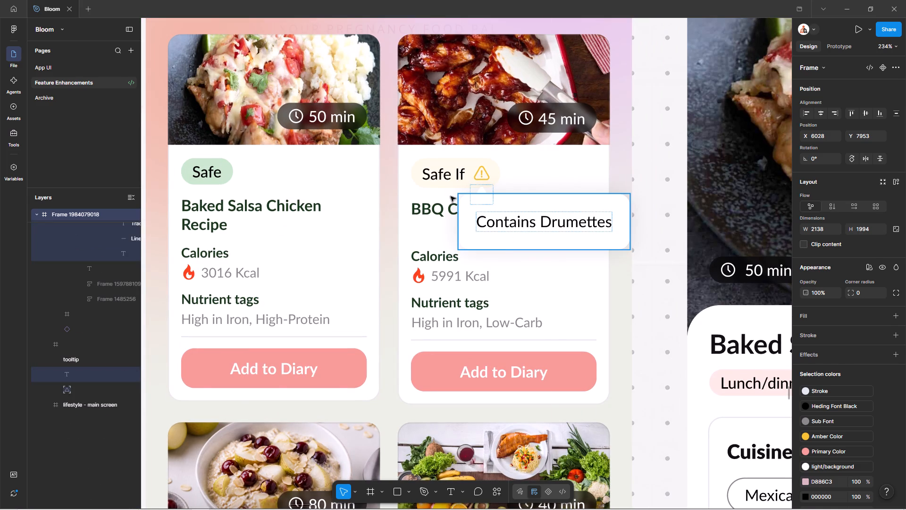
ctrl+scroll(442, 245, down, 5)
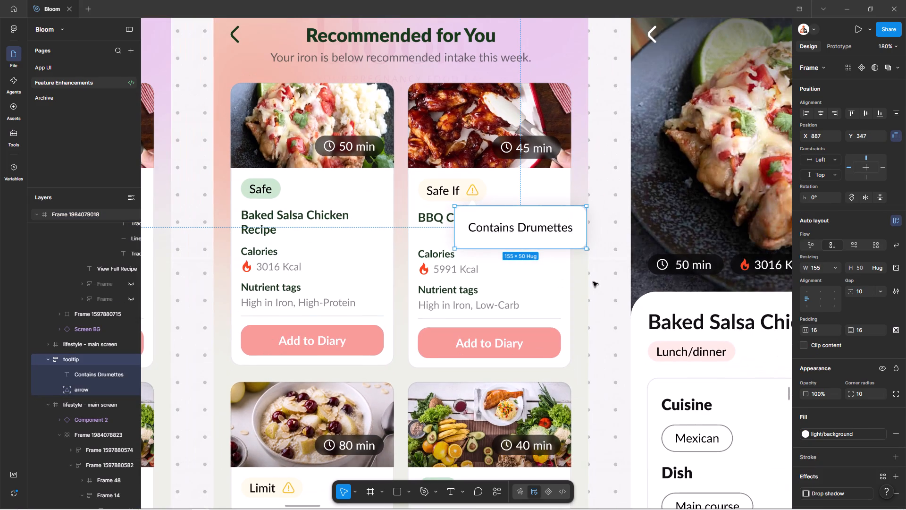
click(593, 282)
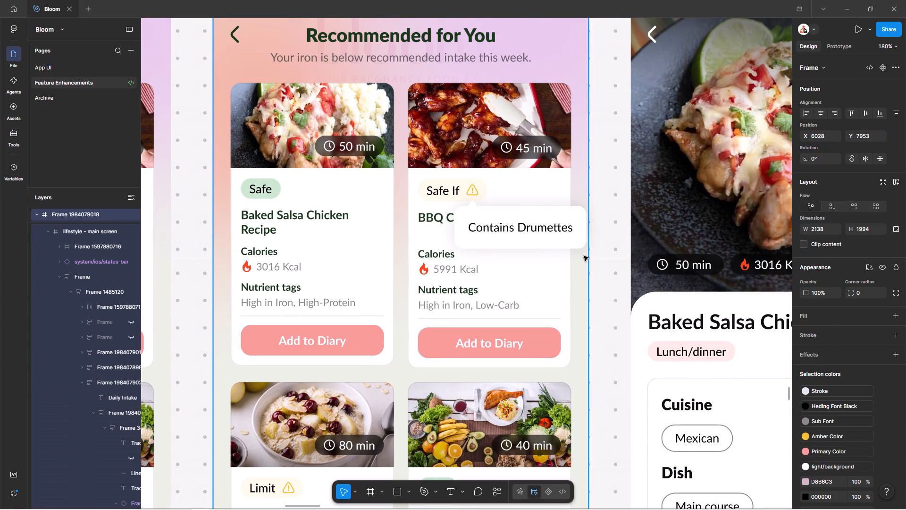
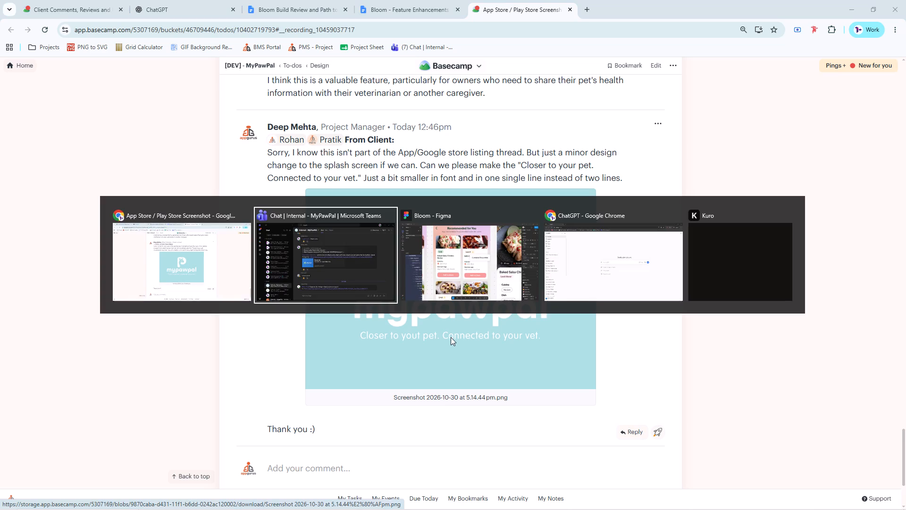
Check the client's splash screen request in Basecamp, switch to Figma, search for mypawpal and open the My PawPal App-UI file in a new tab.
alt+click(241, 283)
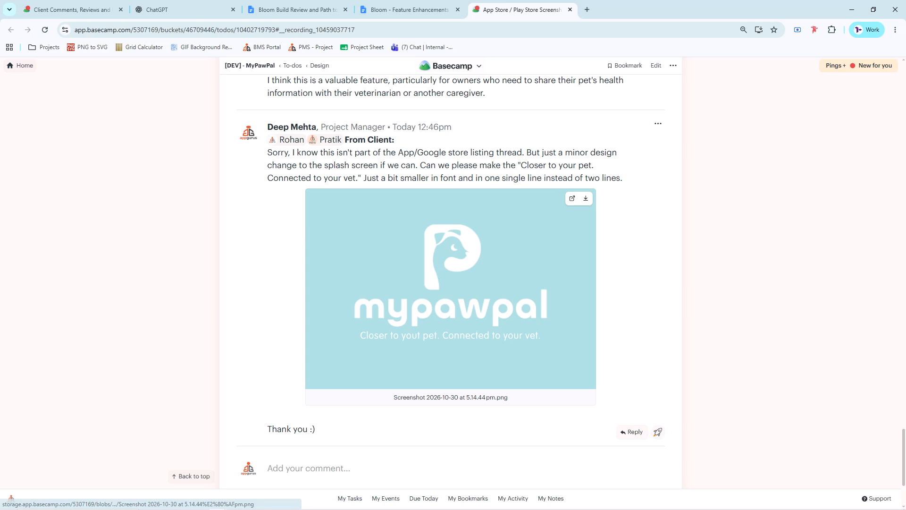
key(alt+Tab)
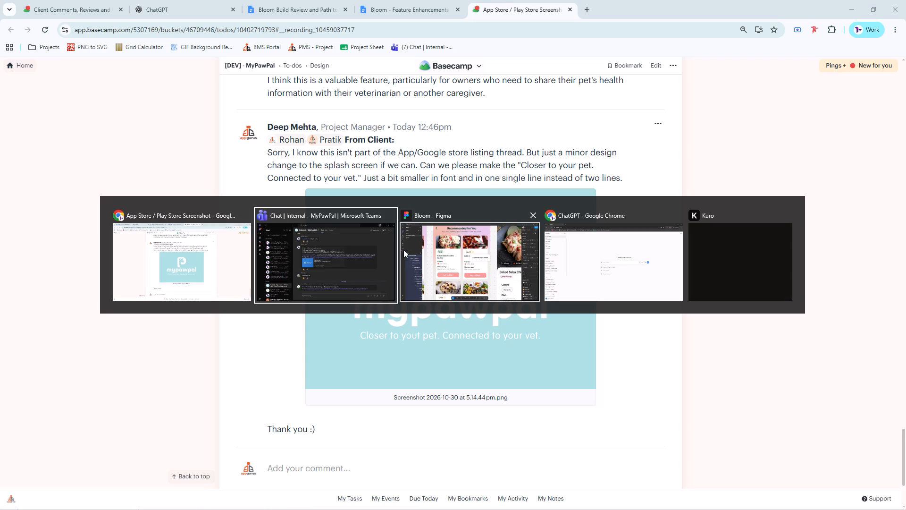
key(alt+Tab)
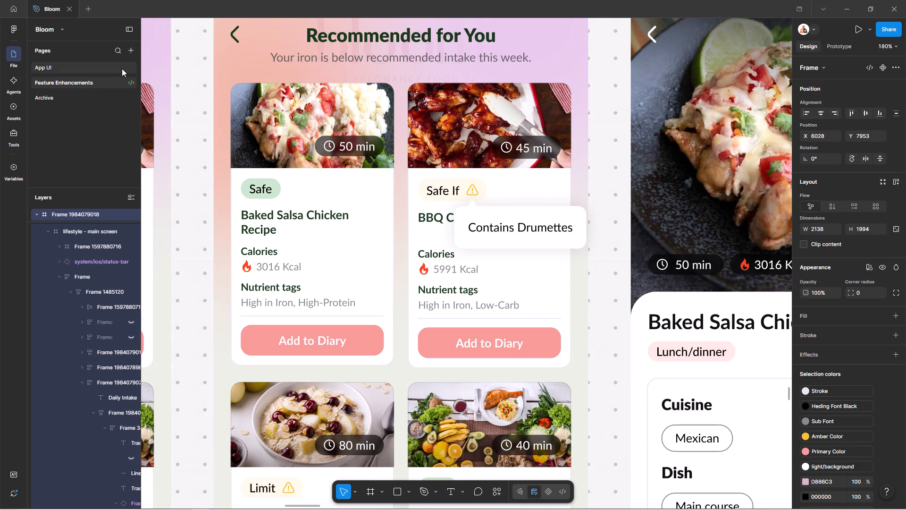
click(89, 6)
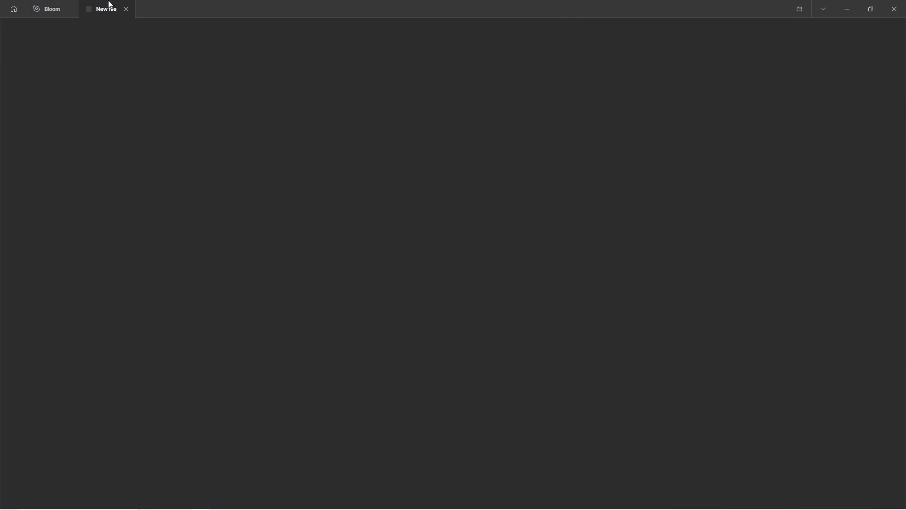
key(alt+Tab)
key(alt+Tab)
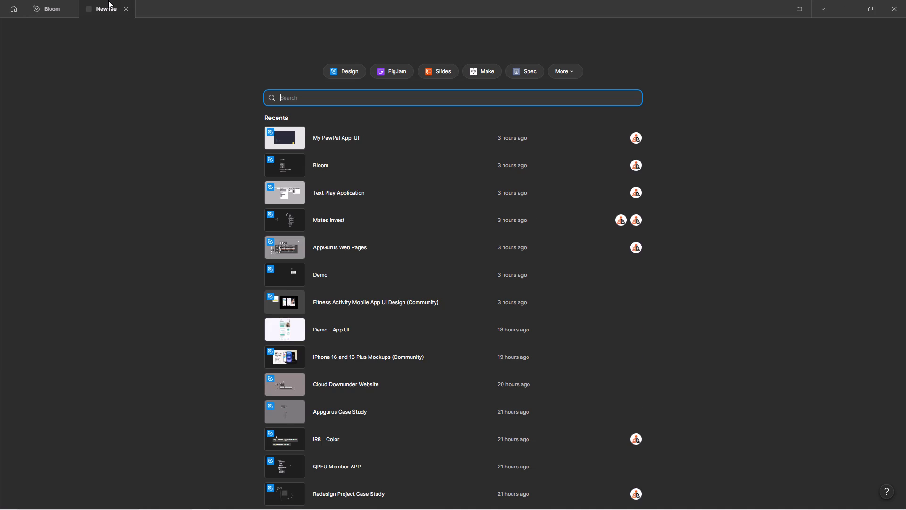
click(309, 95)
text(mypawpal)
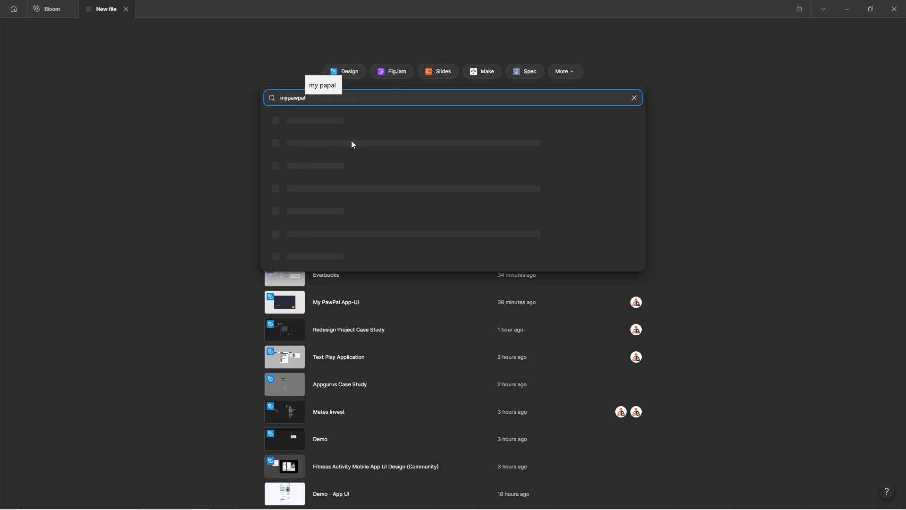
click(333, 160)
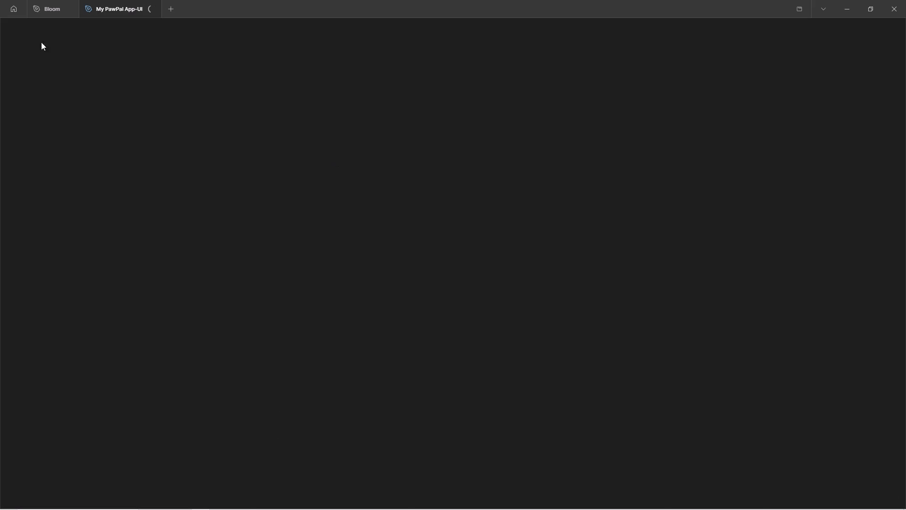
Return to the Bloom file and pick the "Contains Drumettes" tooltip on the BBQ Chicken Wings card.
click(46, 10)
key(alt+Tab)
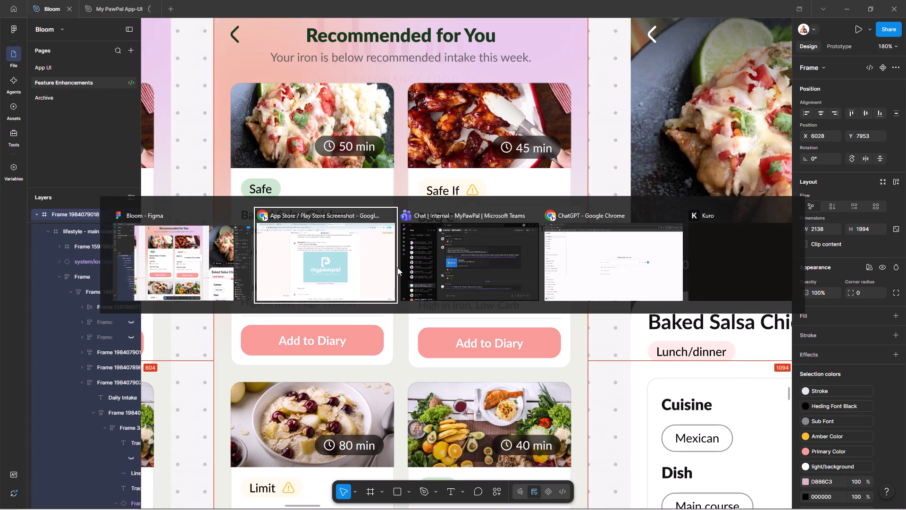
key(alt+Tab)
alt+click(124, 243)
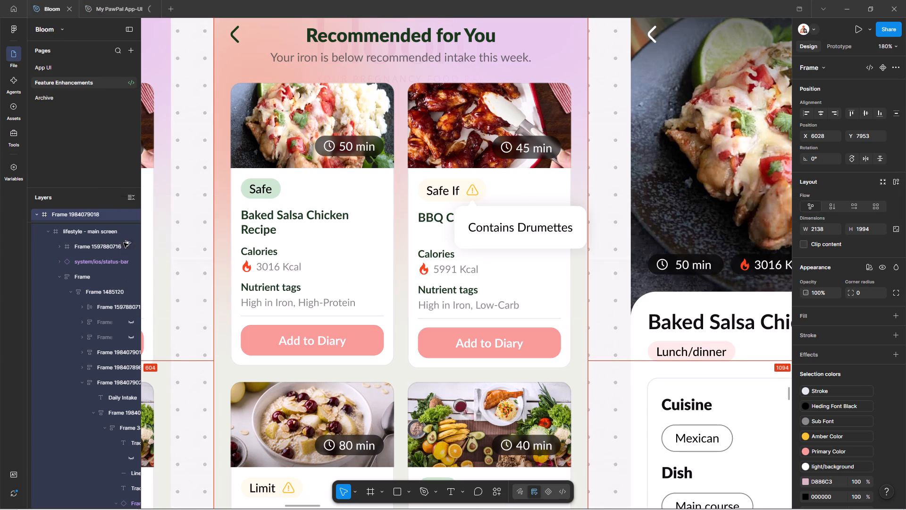
click(520, 236)
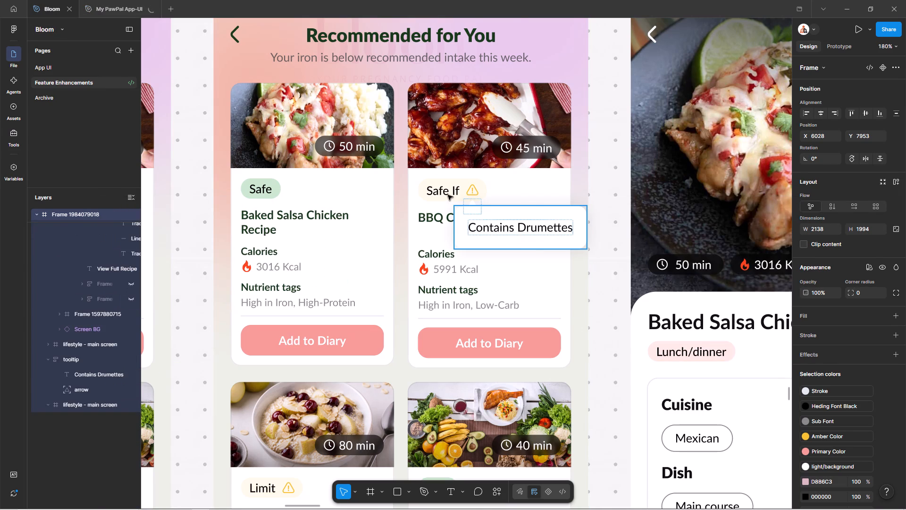
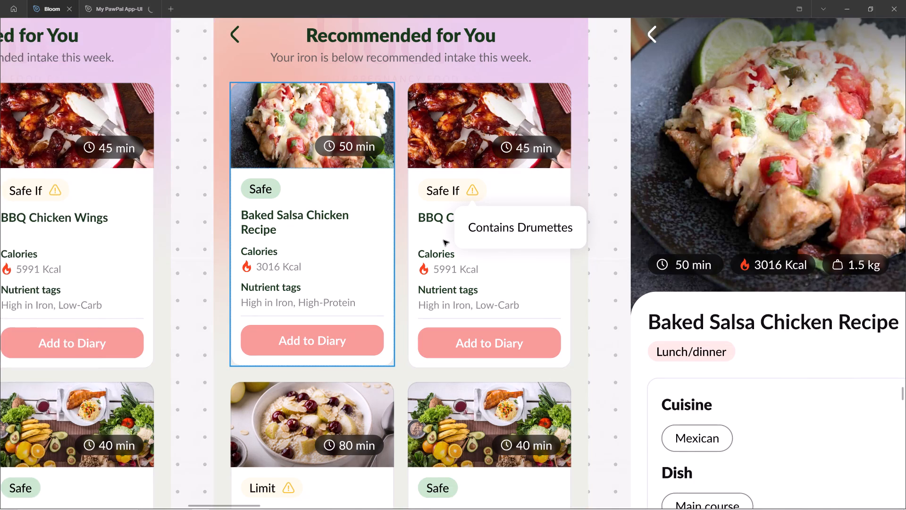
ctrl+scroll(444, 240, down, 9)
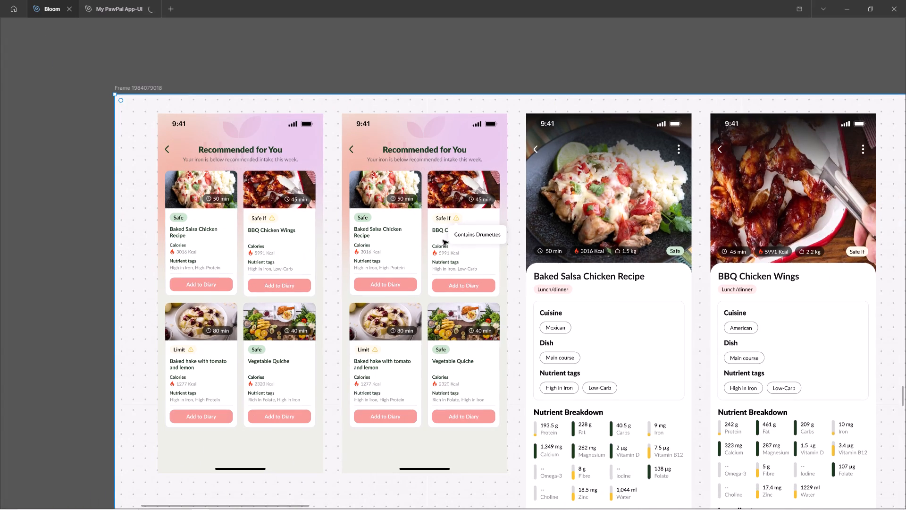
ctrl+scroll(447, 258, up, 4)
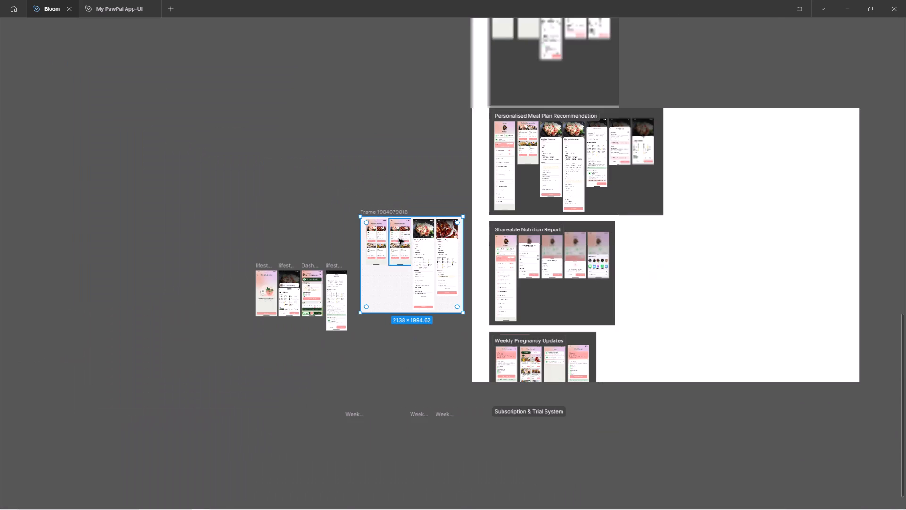
click(382, 187)
scroll(425, 246, up, 13)
ctrl+scroll(237, 51, up, 5)
click(276, 39)
ctrl+drag(264, 68, 220, 75)
ctrl+scroll(248, 58, up, 7)
click(315, 46)
alt+drag(337, 94, 250, 93)
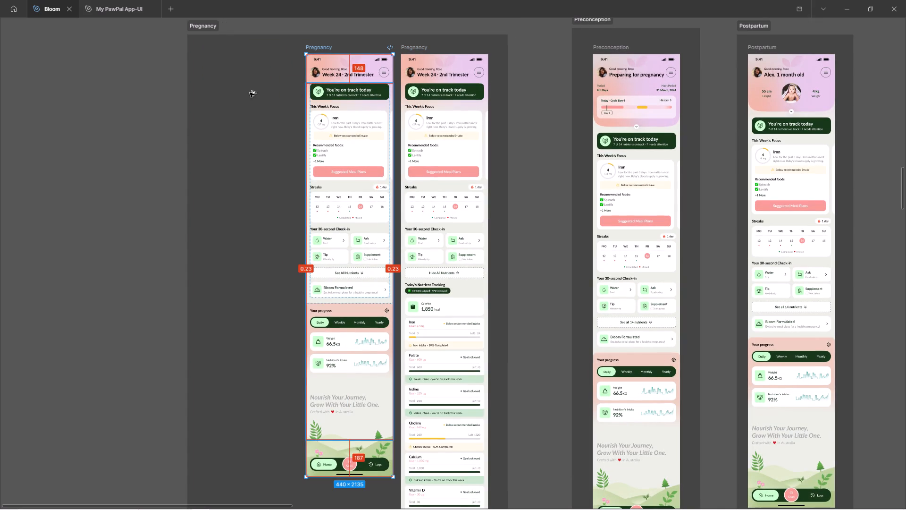
alt+drag(250, 93, 243, 93)
Replace the banner title on the middle Pregnancy screen with the copied "7 nutrients are below your recommended intake today.".
ctrl+scroll(256, 71, up, 4)
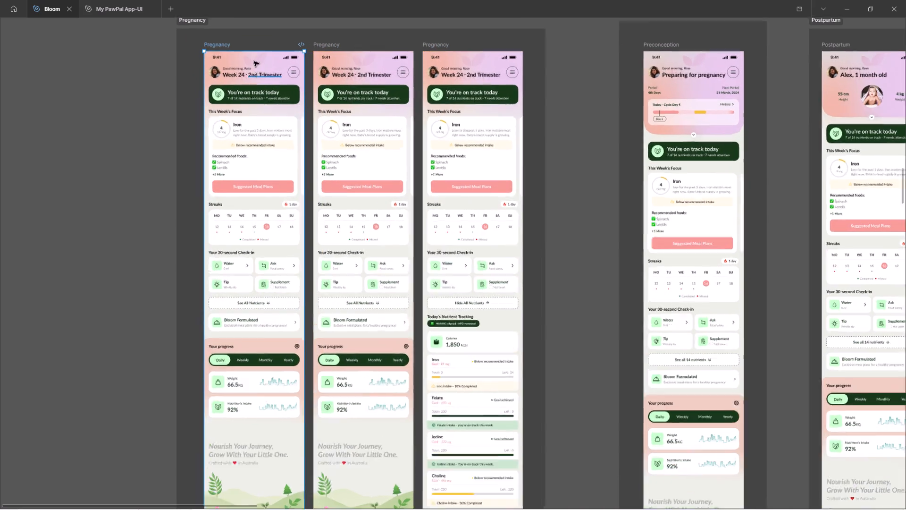
ctrl+scroll(254, 61, up, 6)
ctrl+double_click(243, 136)
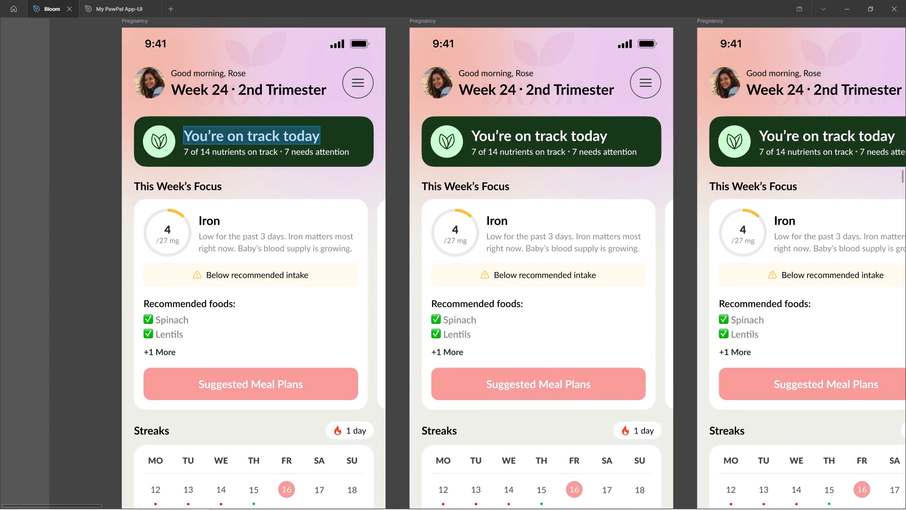
ctrl+click(513, 139)
ctrl+scroll(452, 136, down, 2)
key(ctrl+a)
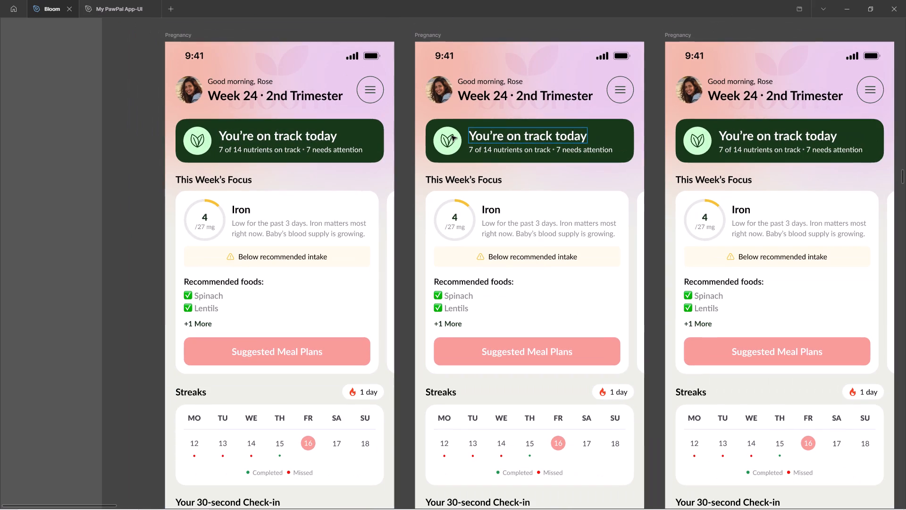
key(ctrl+shift+v)
ctrl+click(658, 114)
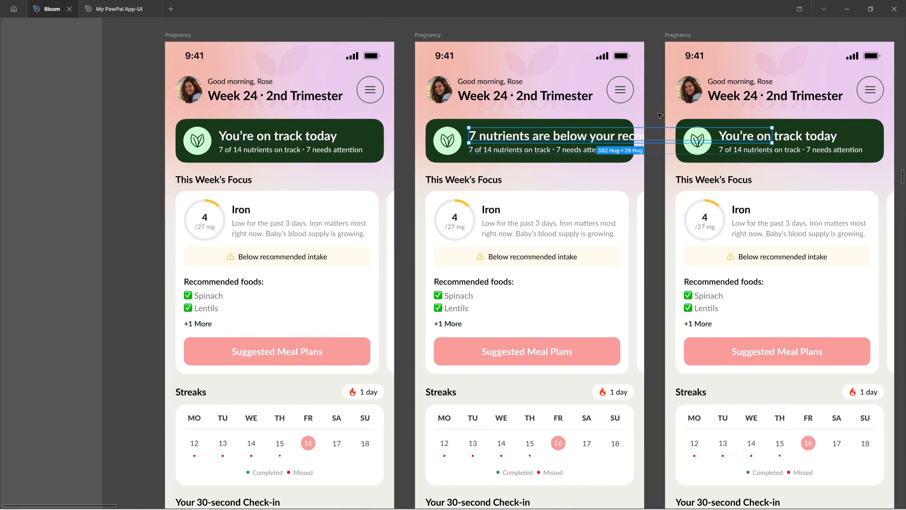
Set the new banner title's width to Fill so the text wraps inside the green banner.
key(ctrl+backslash)
click(836, 227)
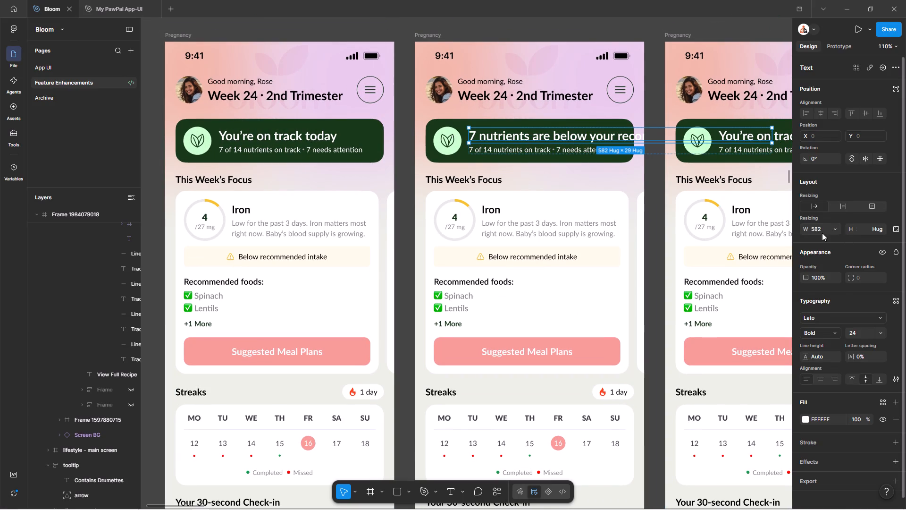
click(813, 238)
key(ctrl+backslash)
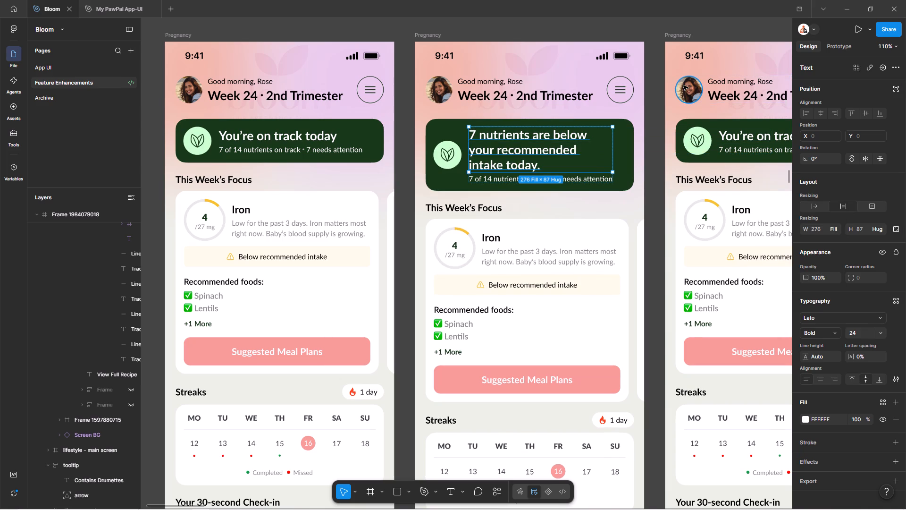
click(658, 162)
Align the icon-and-text row inside the middle screen's green banner to the top left.
key(space)
key(space)
key(space)
key(space)
key(space)
key(space)
key(space)
key(space)
key(space)
key(space)
key(space)
key(space)
key(space)
key(space)
key(space)
key(space)
key(space)
key(space)
key(space)
key(space)
drag(633, 125, 641, 145)
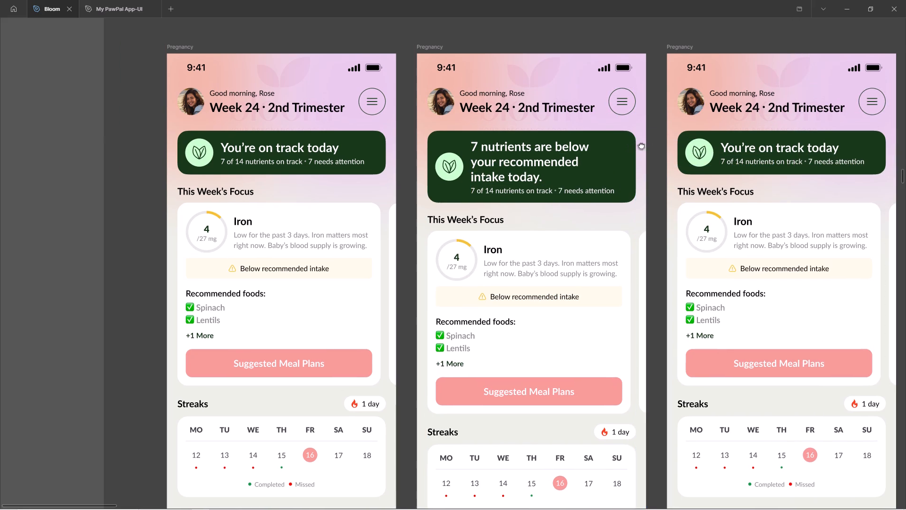
drag(641, 145, 682, 195)
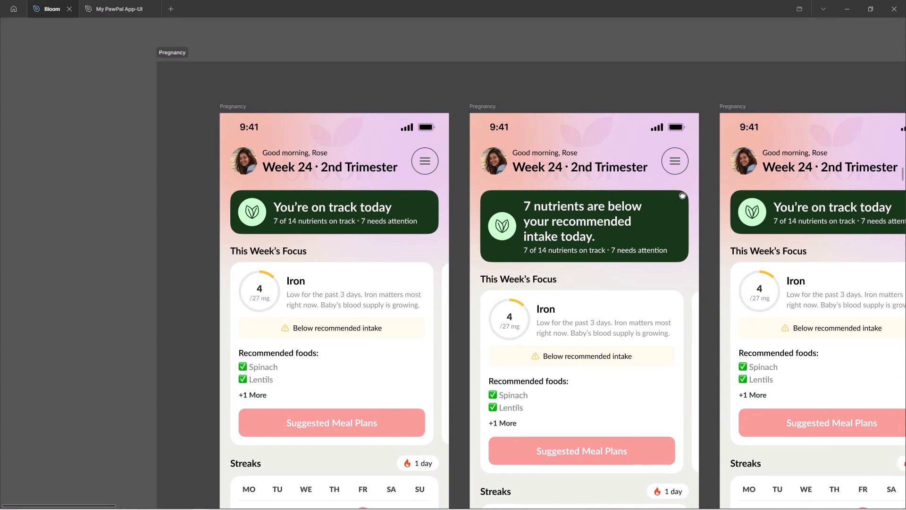
drag(682, 195, 675, 194)
ctrl+click(654, 206)
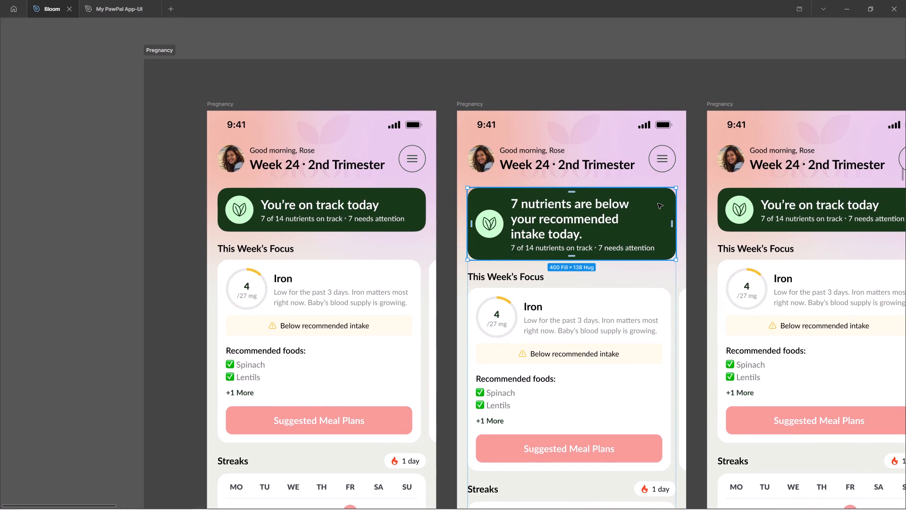
key(ctrl+backslash)
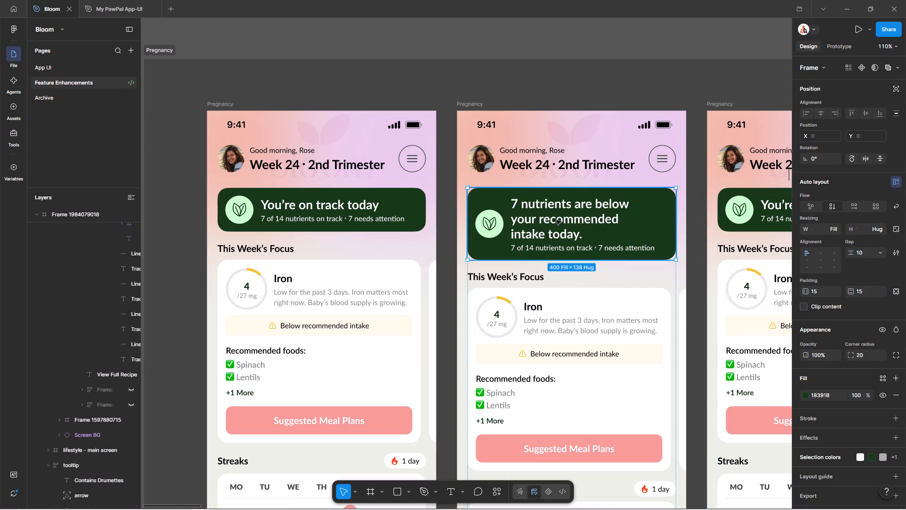
double_click(556, 220)
click(808, 255)
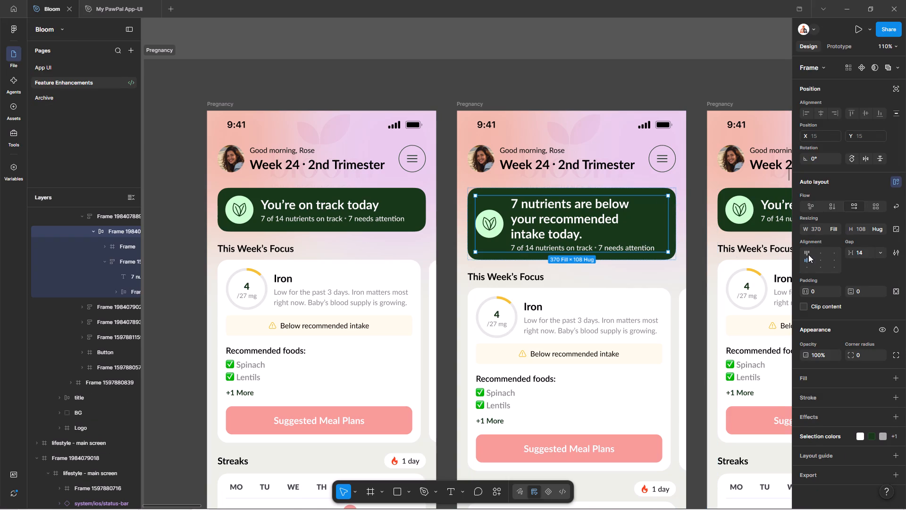
click(708, 259)
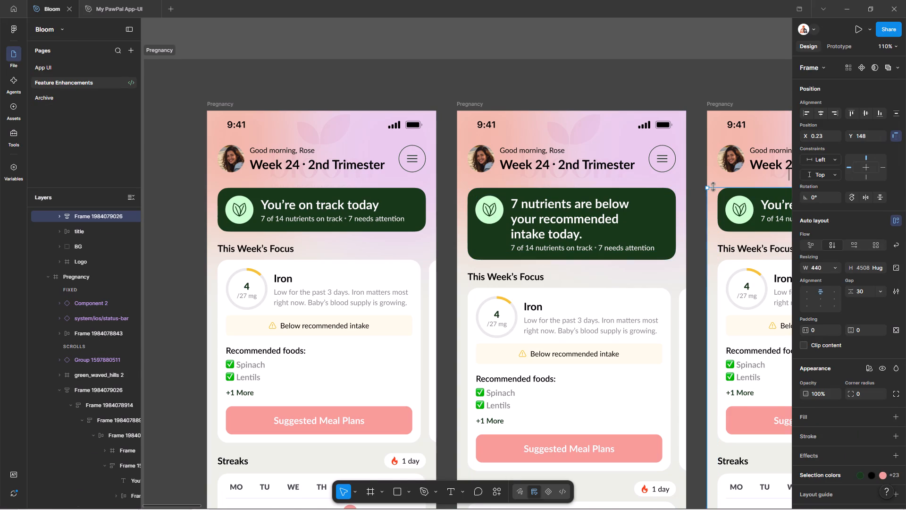
ctrl+scroll(713, 187, down, 2)
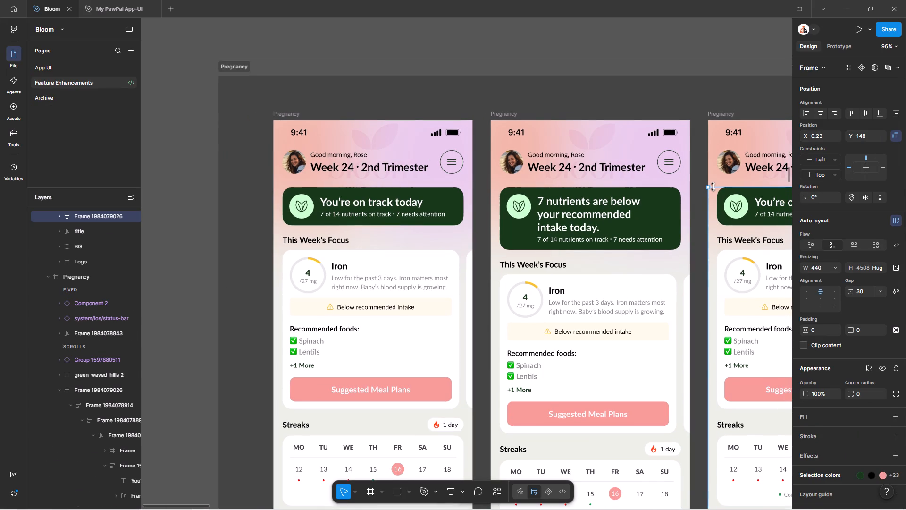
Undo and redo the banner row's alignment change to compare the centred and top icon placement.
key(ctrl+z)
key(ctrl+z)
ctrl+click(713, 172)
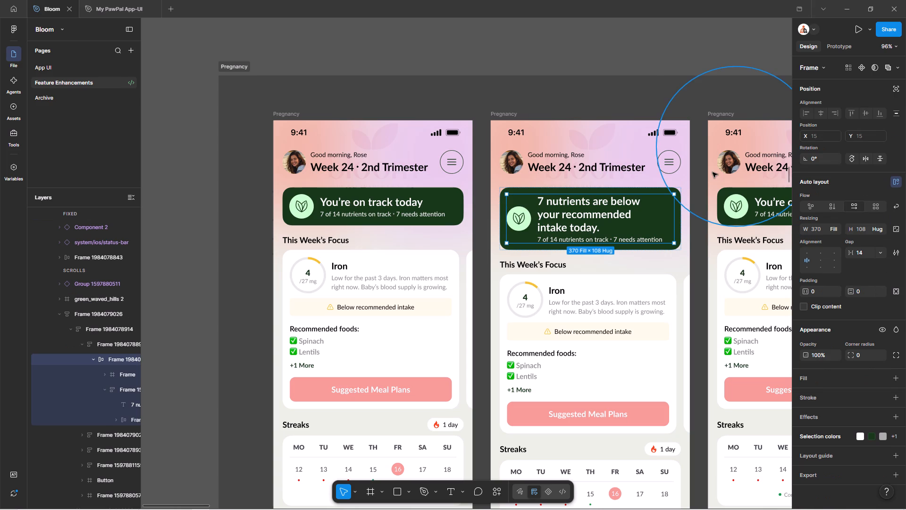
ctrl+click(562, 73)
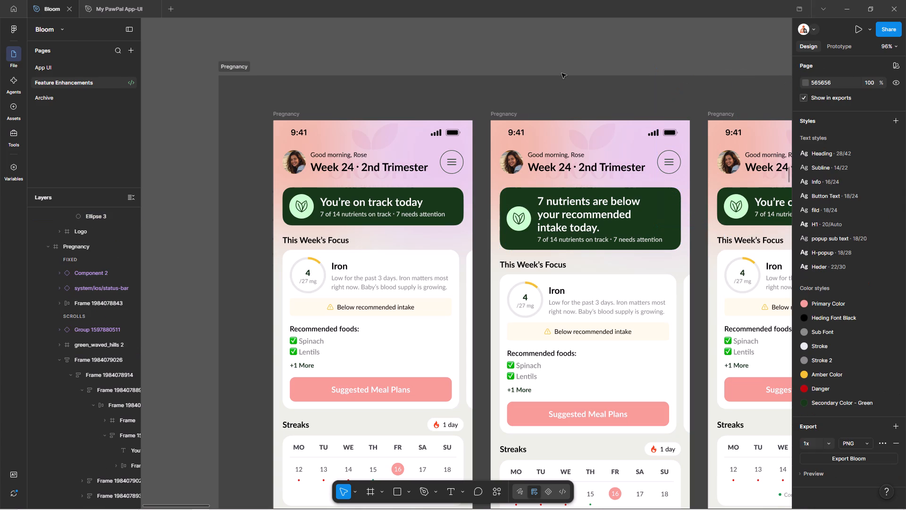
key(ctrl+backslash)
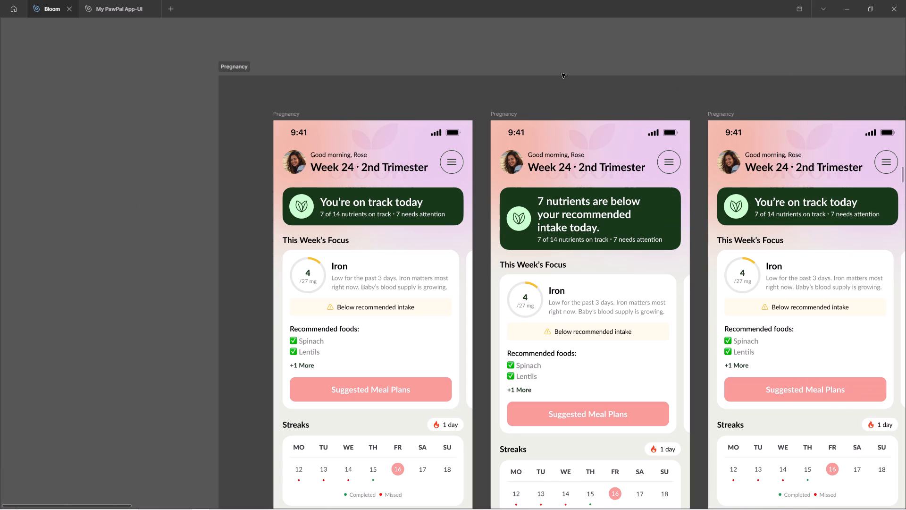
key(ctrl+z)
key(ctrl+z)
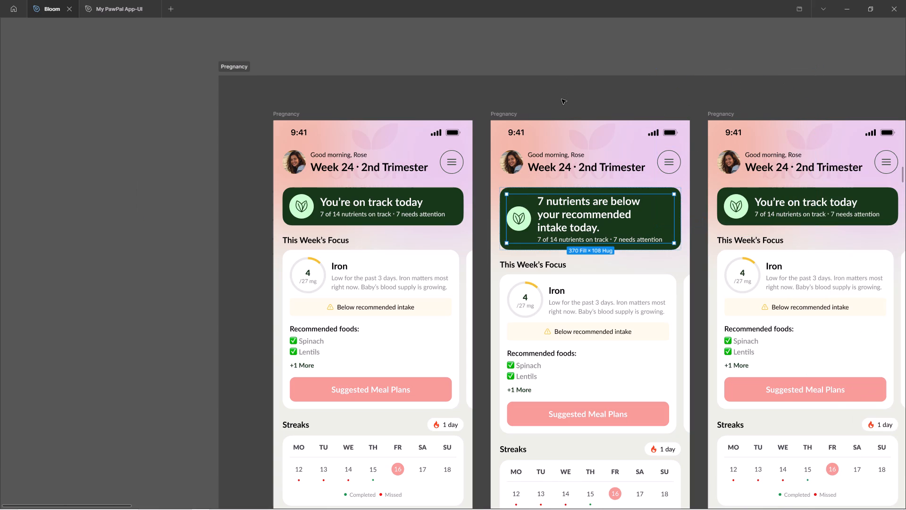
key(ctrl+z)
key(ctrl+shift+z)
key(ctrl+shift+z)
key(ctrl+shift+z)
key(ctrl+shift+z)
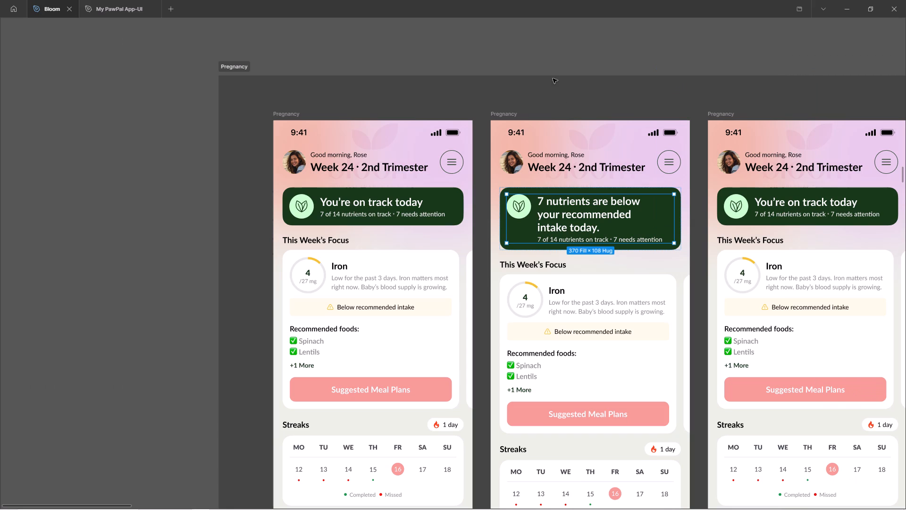
Change the on-track count in the first Pregnancy screen's banner subtitle so it reads "14 of 14 nutrients on track".
ctrl+click(550, 75)
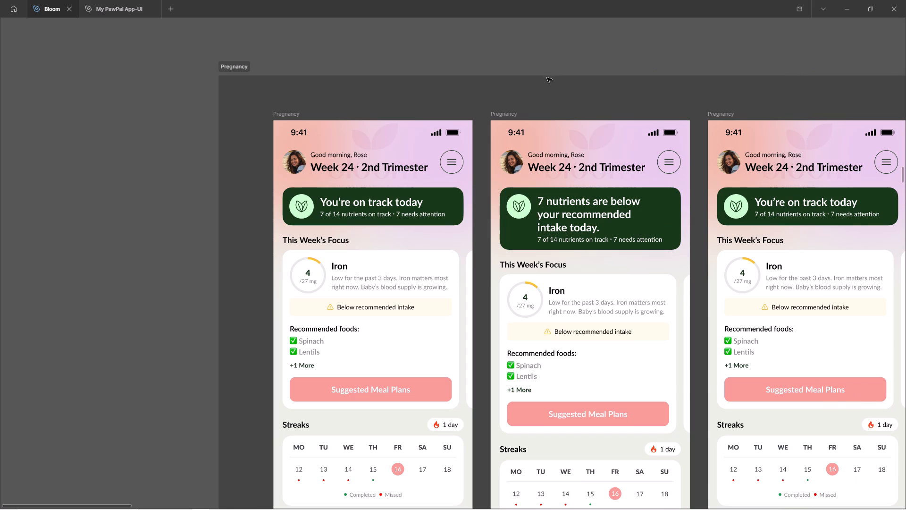
shift+scroll(547, 86, down, 2)
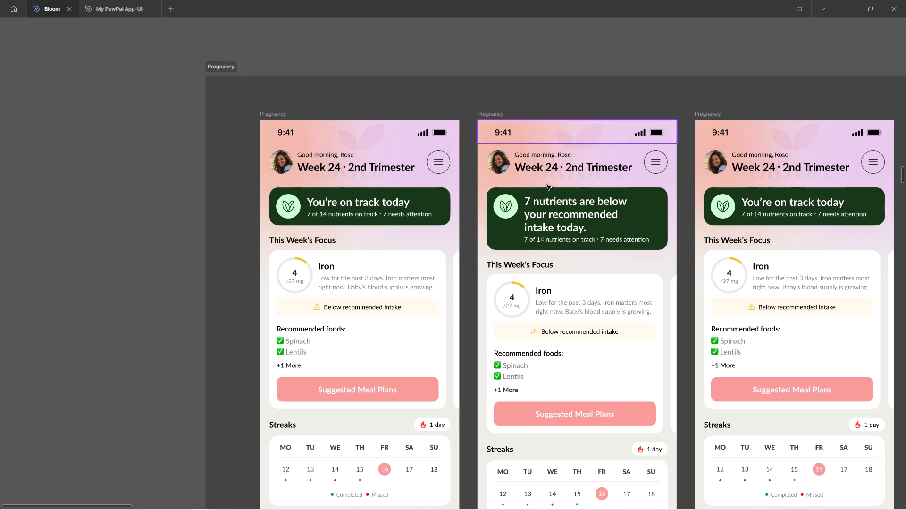
ctrl+scroll(381, 190, up, 8)
ctrl+double_click(270, 247)
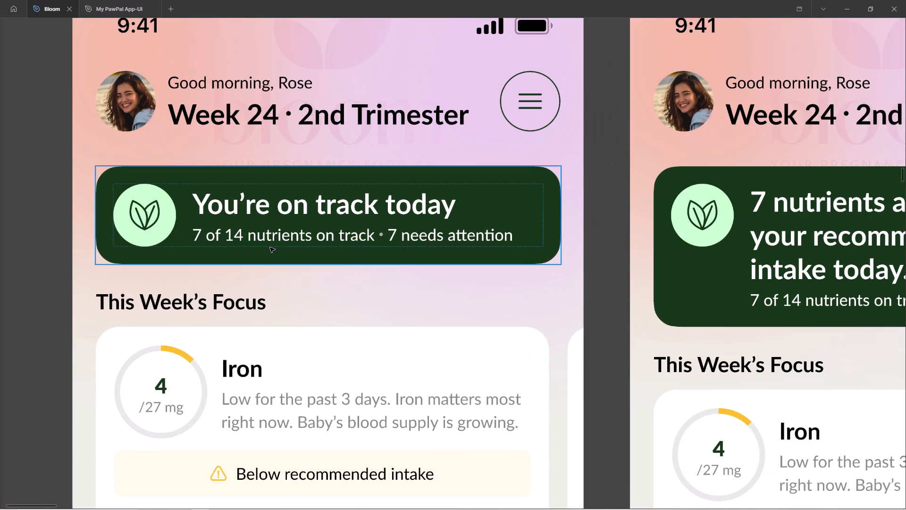
ctrl+double_click(227, 235)
drag(198, 233, 175, 236)
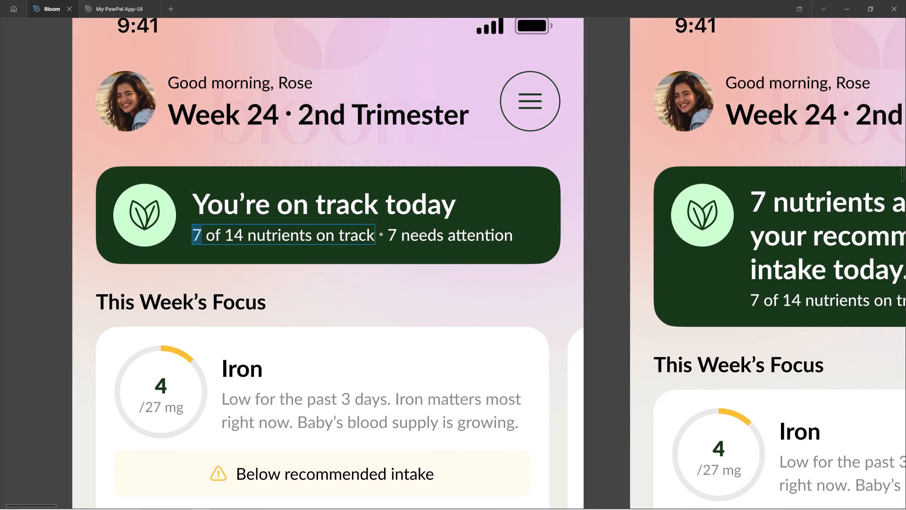
key(1)
key(4)
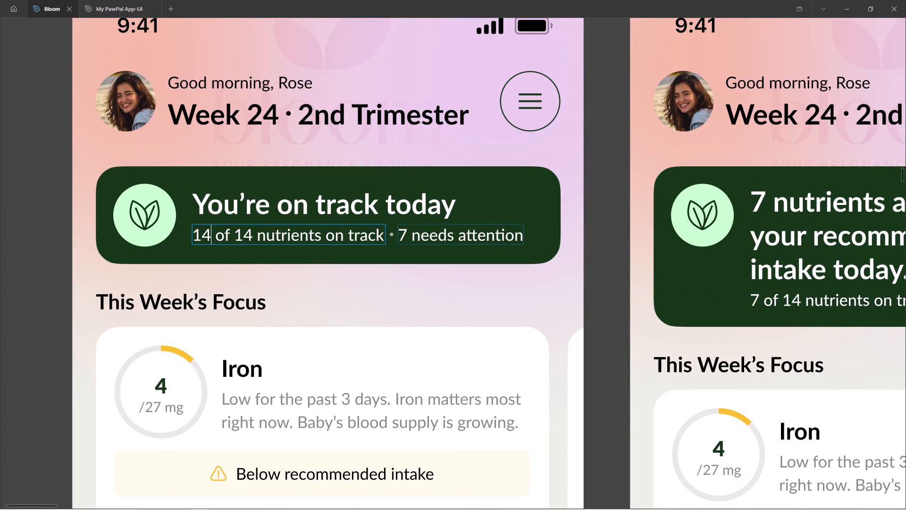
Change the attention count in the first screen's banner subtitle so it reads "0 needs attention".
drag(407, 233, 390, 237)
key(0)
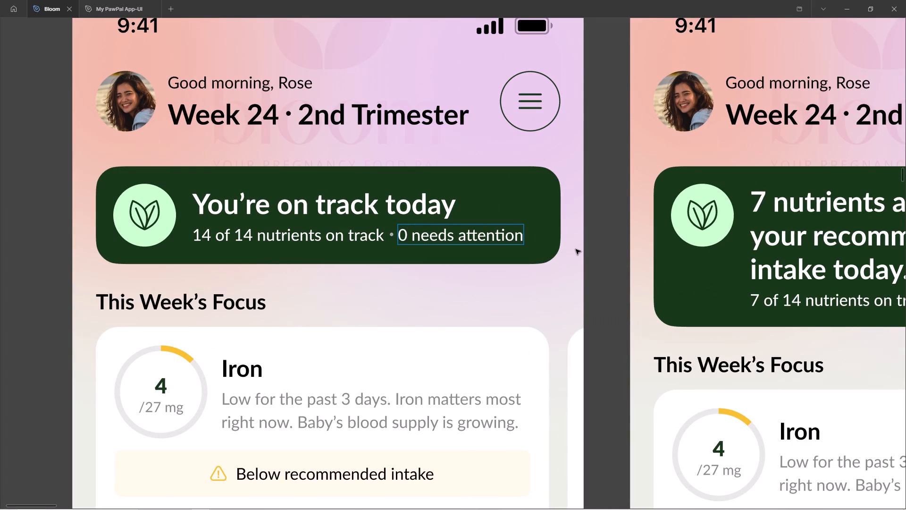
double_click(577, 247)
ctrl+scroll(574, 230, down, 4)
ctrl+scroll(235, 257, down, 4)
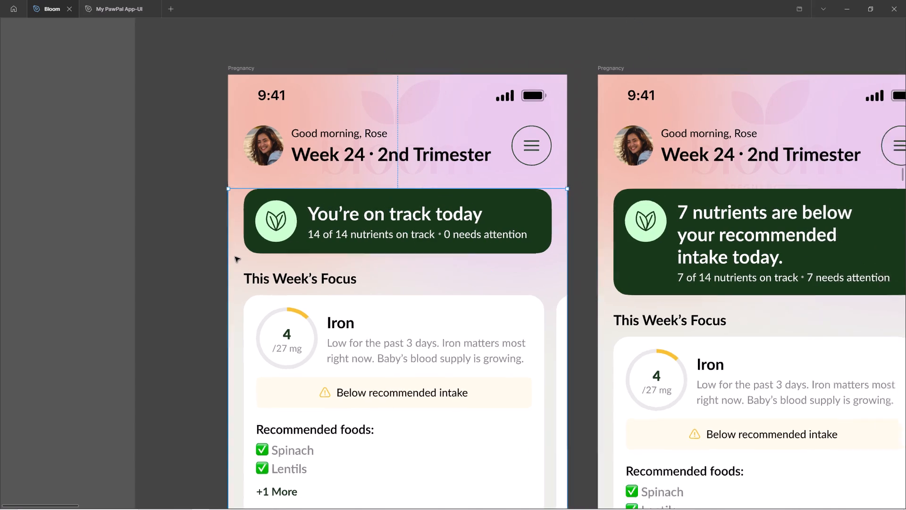
Delete the "0 needs attention" text and its dot separator from the first screen's green banner.
ctrl+scroll(439, 246, up, 5)
ctrl+click(365, 235)
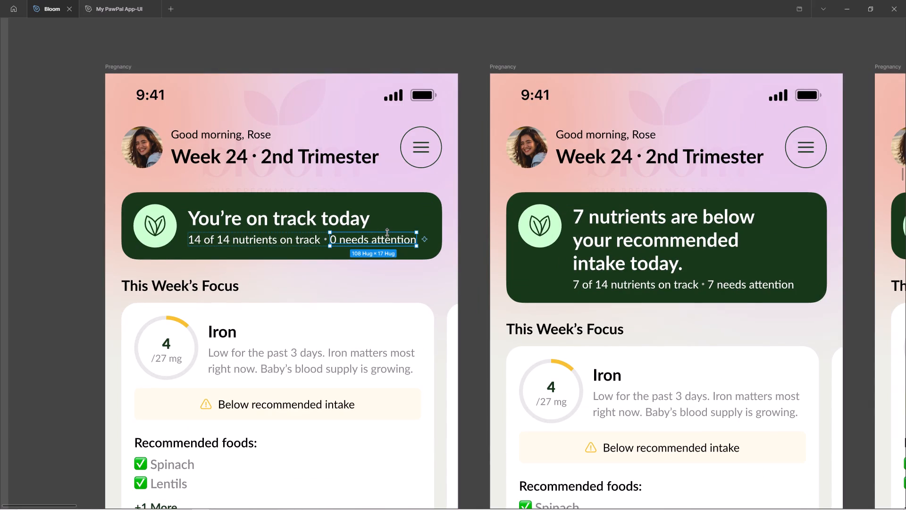
key(Delete)
ctrl+click(325, 239)
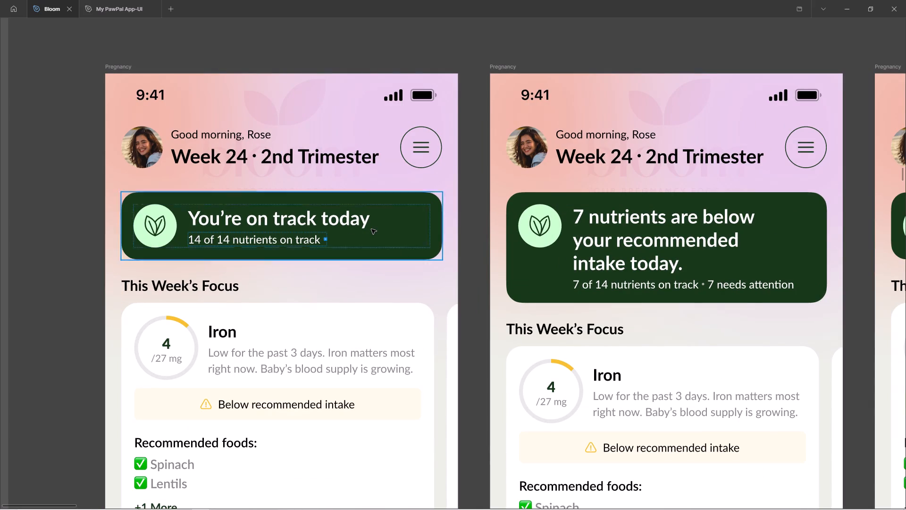
key(Delete)
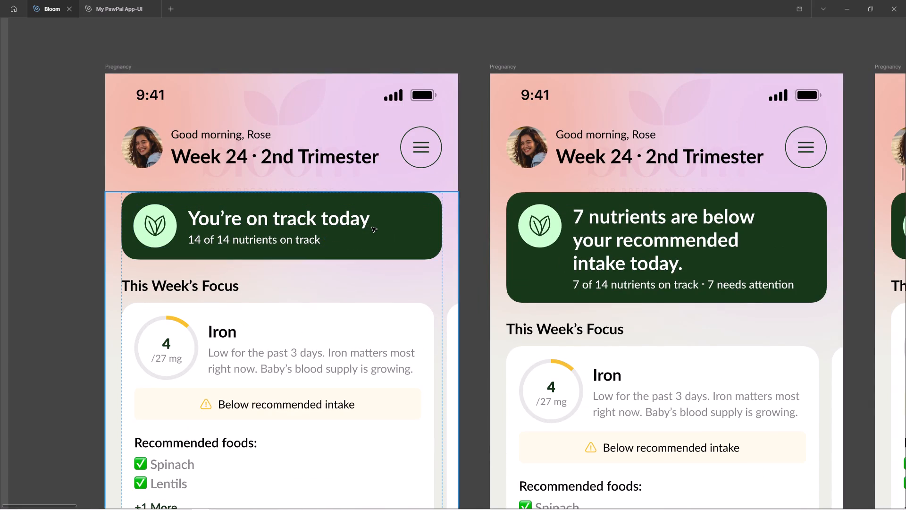
Examine and compare the green status banners across the three Pregnancy screens.
ctrl+scroll(372, 227, down, 3)
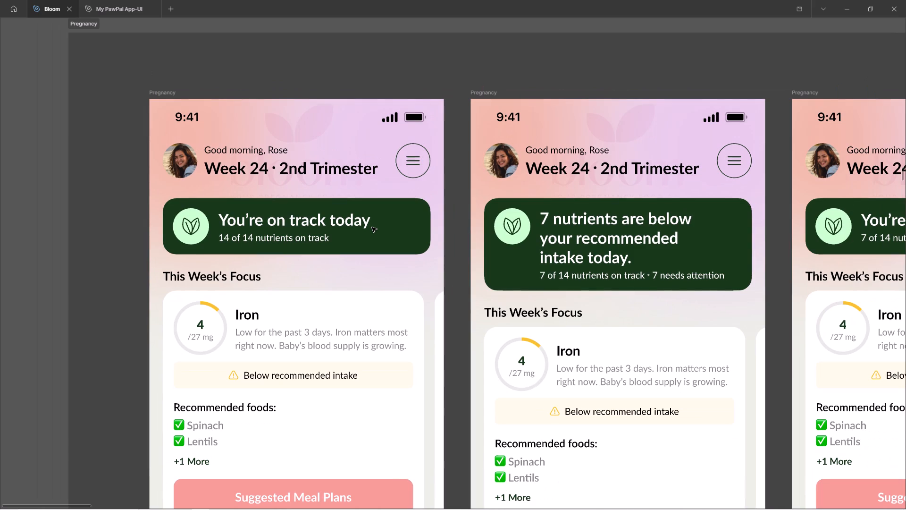
ctrl+scroll(372, 227, down, 2)
ctrl+scroll(67, 270, down, 2)
ctrl+scroll(291, 229, up, 1)
ctrl+scroll(291, 230, down, 1)
ctrl+scroll(291, 231, up, 4)
ctrl+triple_click(285, 244)
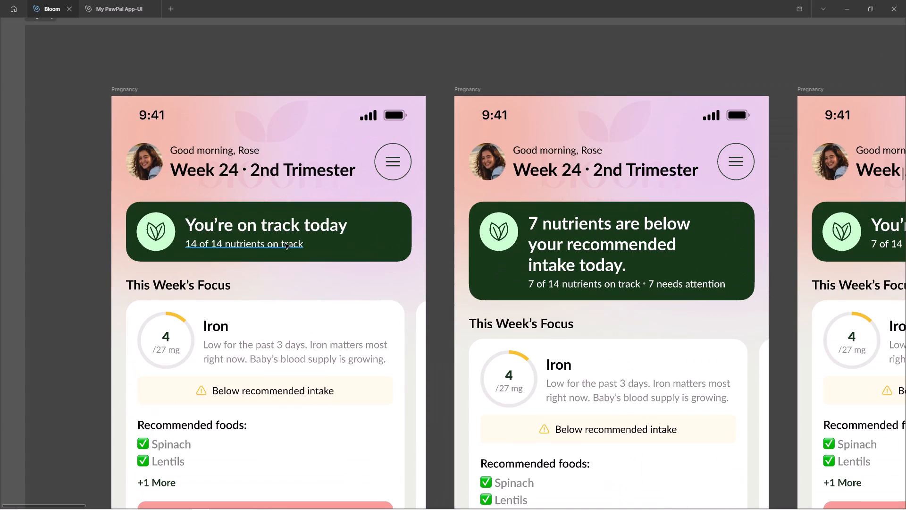
key(Right)
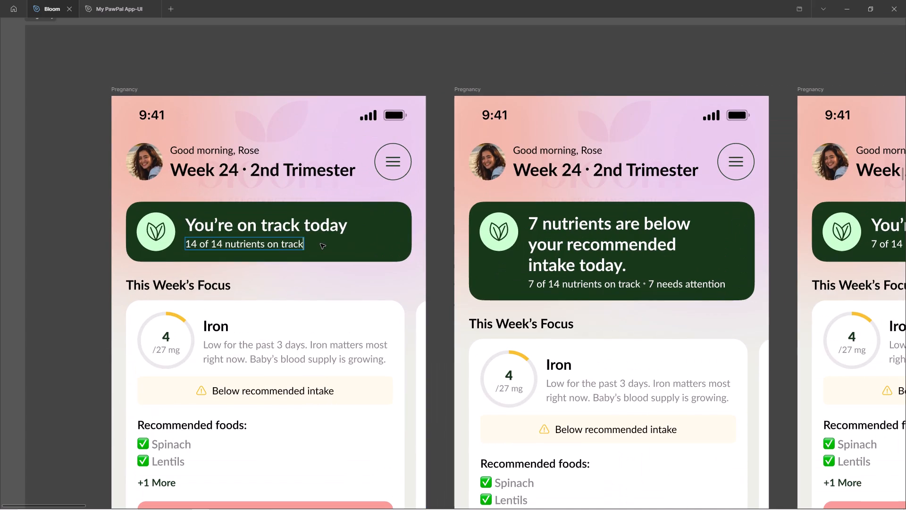
ctrl+scroll(314, 246, down, 4)
double_click(174, 289)
key(space)
key(space)
key(space)
key(space)
key(space)
key(space)
key(space)
key(space)
key(space)
key(space)
key(space)
key(space)
key(space)
key(space)
key(space)
key(space)
key(space)
key(space)
key(space)
key(space)
drag(221, 322, 200, 311)
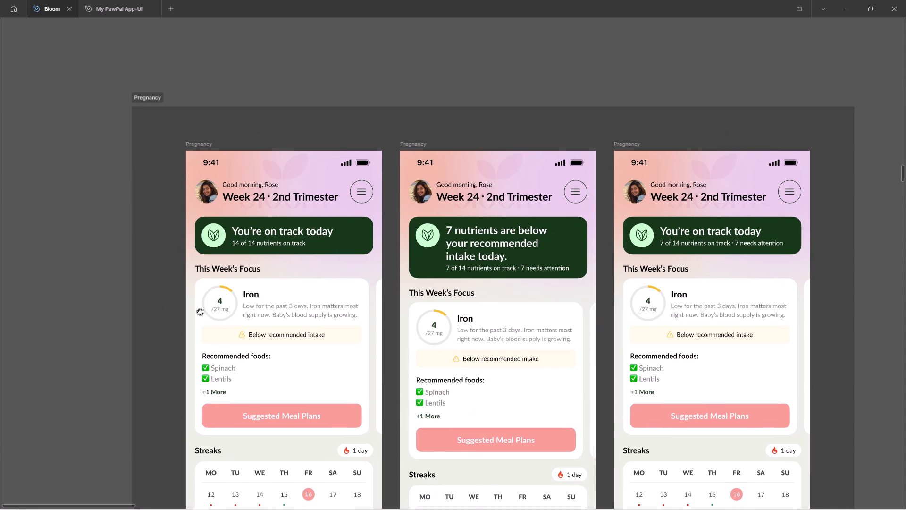
drag(200, 311, 127, 300)
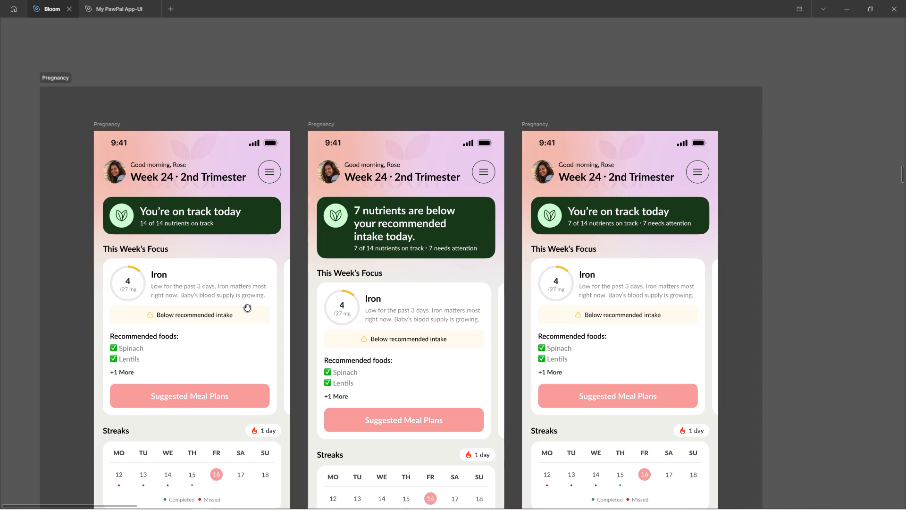
drag(247, 308, 247, 306)
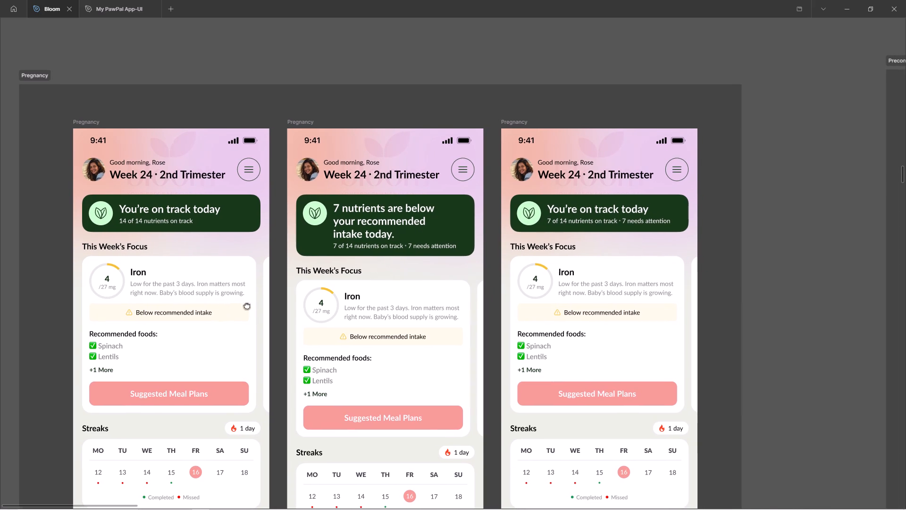
drag(247, 306, 465, 327)
Copy the green banners of the first and middle Pregnancy screens onto the empty canvas beside the section, stacked vertically.
ctrl+scroll(455, 203, up, 5)
ctrl+click(377, 274)
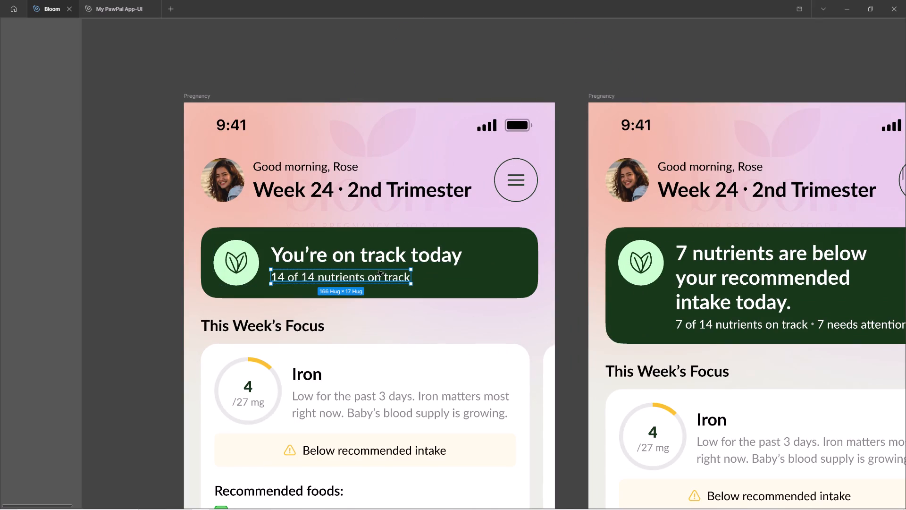
ctrl+scroll(469, 250, down, 9)
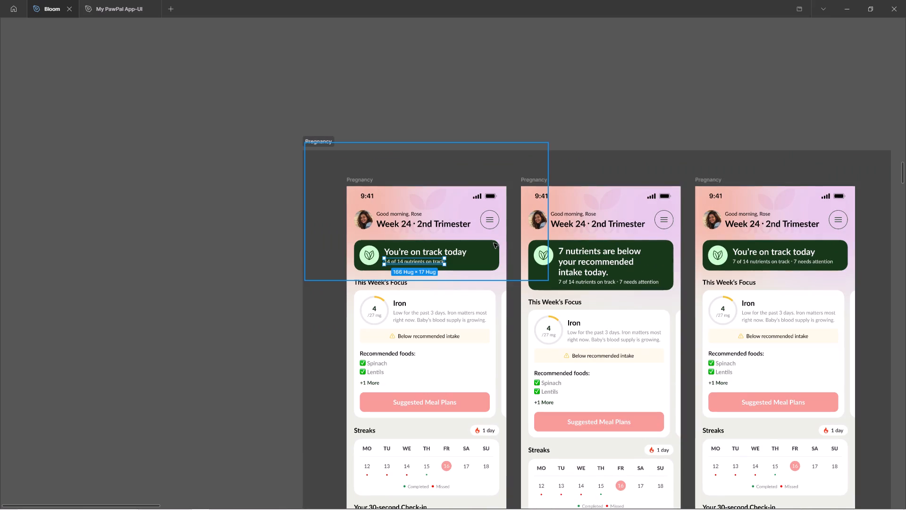
click(494, 247)
key(shift+Return)
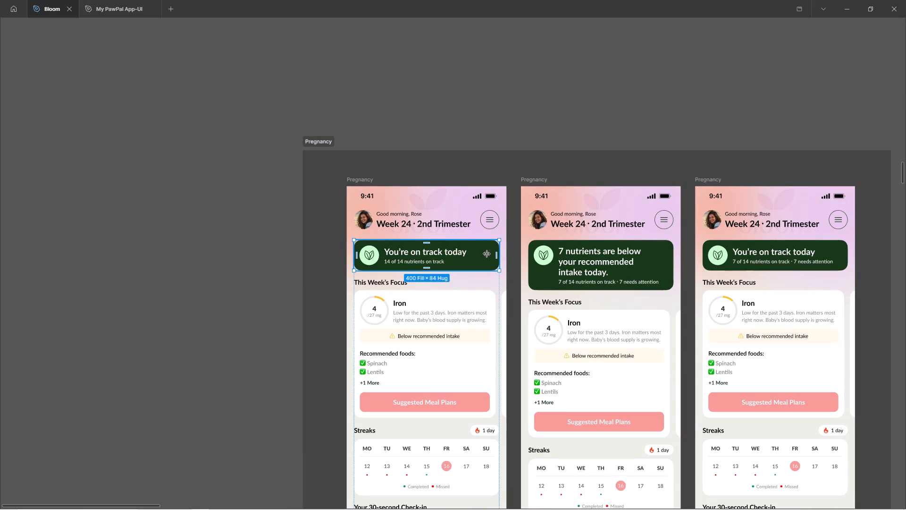
alt+drag(464, 252, 197, 256)
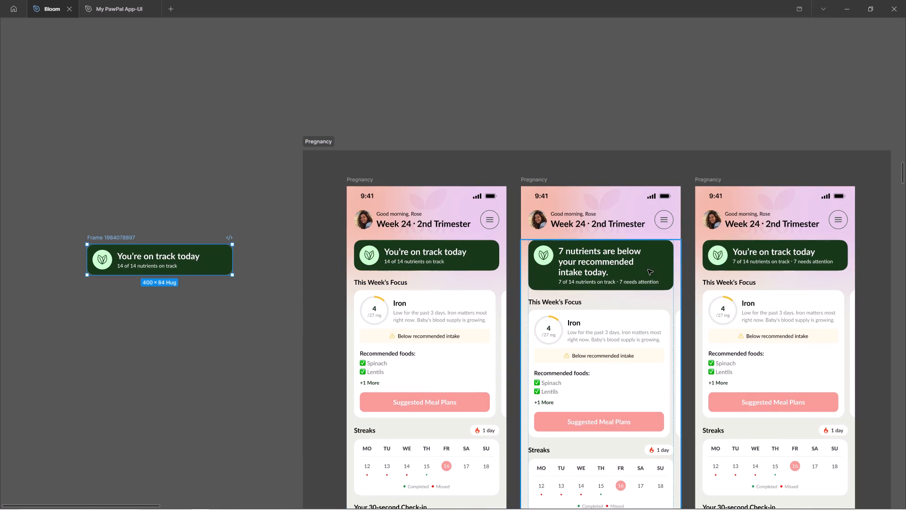
ctrl+click(662, 259)
alt+drag(656, 260, 212, 304)
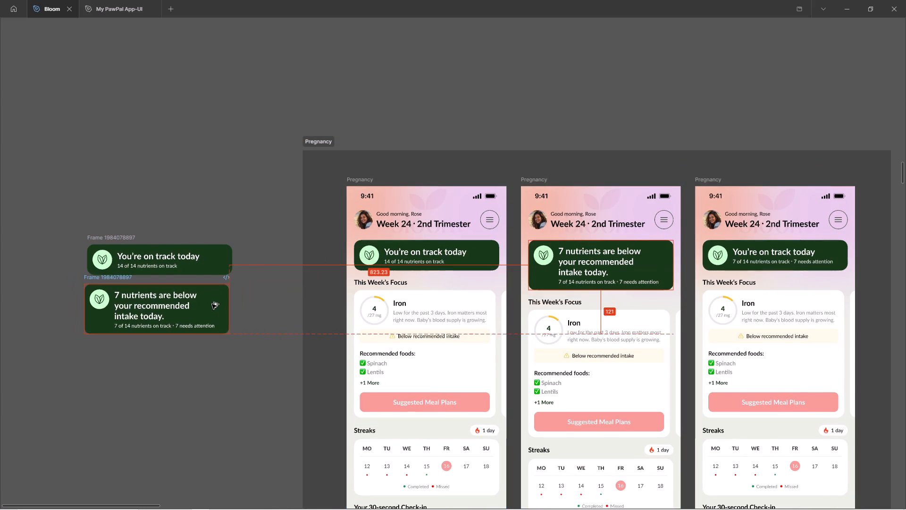
alt+drag(212, 304, 213, 306)
Align the two banner copies on the canvas along their left edges.
ctrl+scroll(83, 302, up, 7)
click(58, 200)
drag(62, 179, 343, 389)
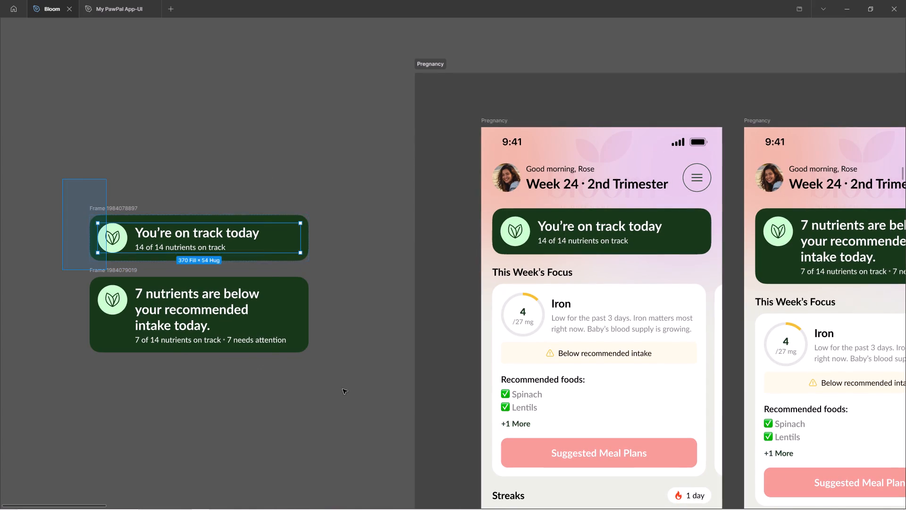
drag(343, 389, 347, 396)
key(alt+a)
Shift the stacked banner pair further from the Pregnancy section and place a duplicate of the pair between them.
shift+drag(230, 316, 72, 303)
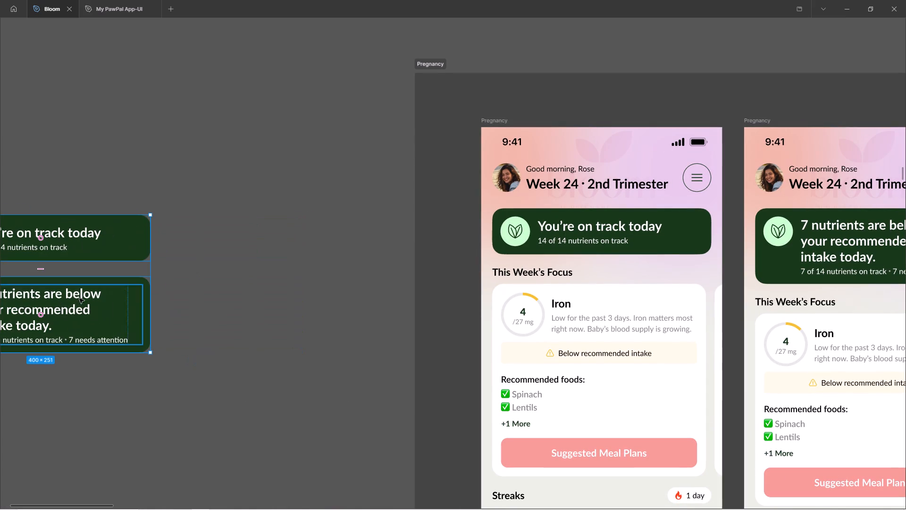
alt+drag(49, 305, 289, 309)
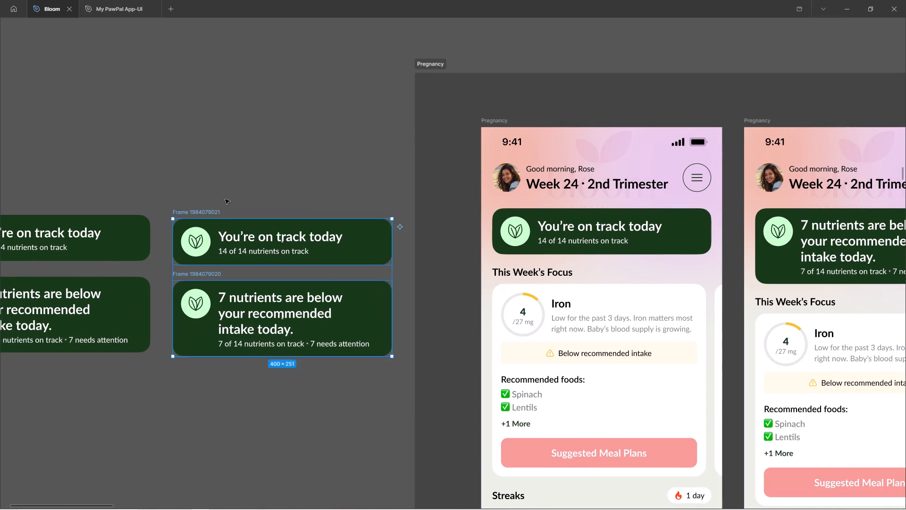
click(225, 199)
Swap the duplicated on-track banner's texts: title "14 of 14 nutrients on track", subtitle "You're on track today".
key(space)
key(space)
key(space)
key(space)
key(space)
key(space)
drag(117, 181, 313, 182)
ctrl+scroll(270, 246, up, 5)
key(space)
key(space)
key(space)
key(space)
key(space)
key(space)
key(space)
key(space)
key(space)
key(space)
key(space)
key(space)
key(space)
key(space)
key(space)
key(space)
key(space)
key(space)
key(space)
key(space)
drag(410, 286, 412, 290)
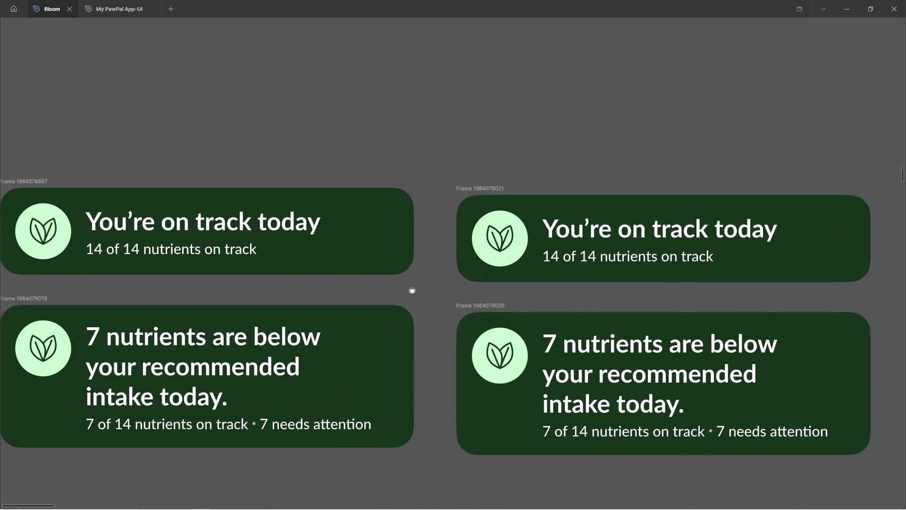
drag(412, 290, 423, 305)
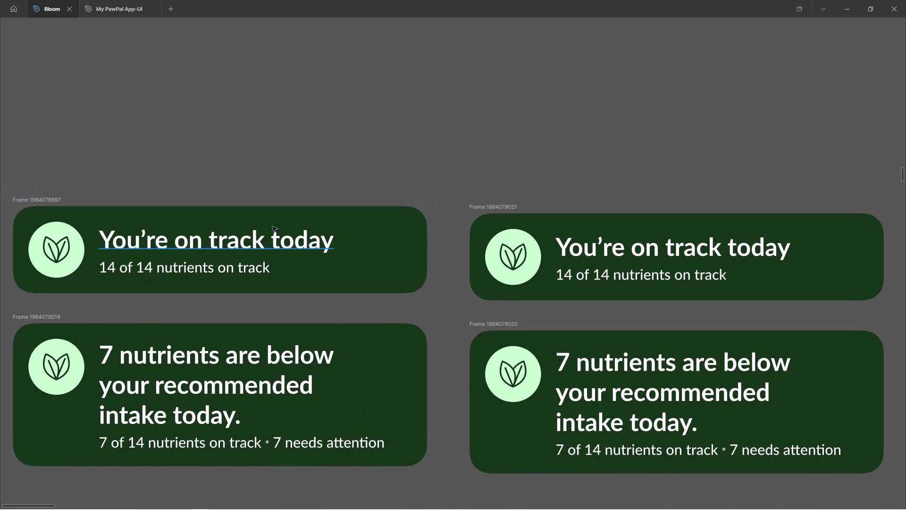
ctrl+triple_click(270, 237)
key(ctrl+c)
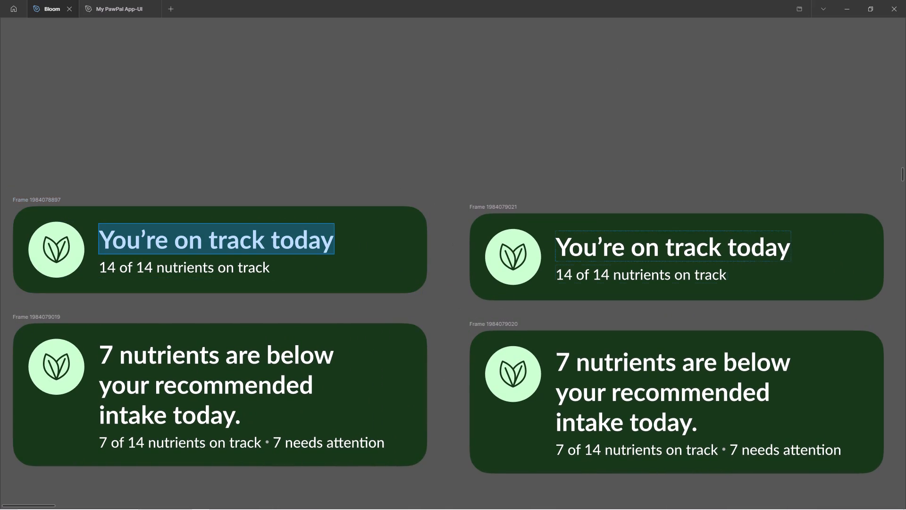
ctrl+click(608, 269)
key(ctrl+a)
key(ctrl+shift+v)
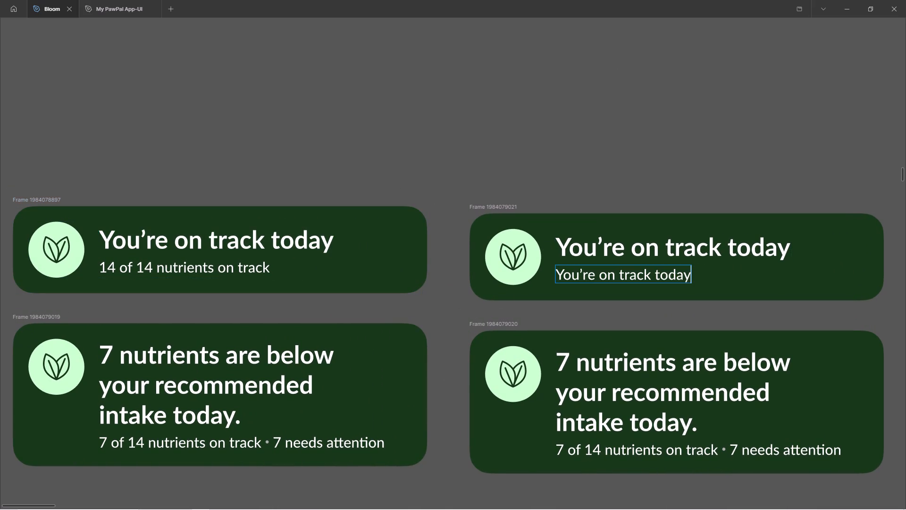
ctrl+click(255, 263)
key(ctrl+a)
key(ctrl+c)
ctrl+click(618, 250)
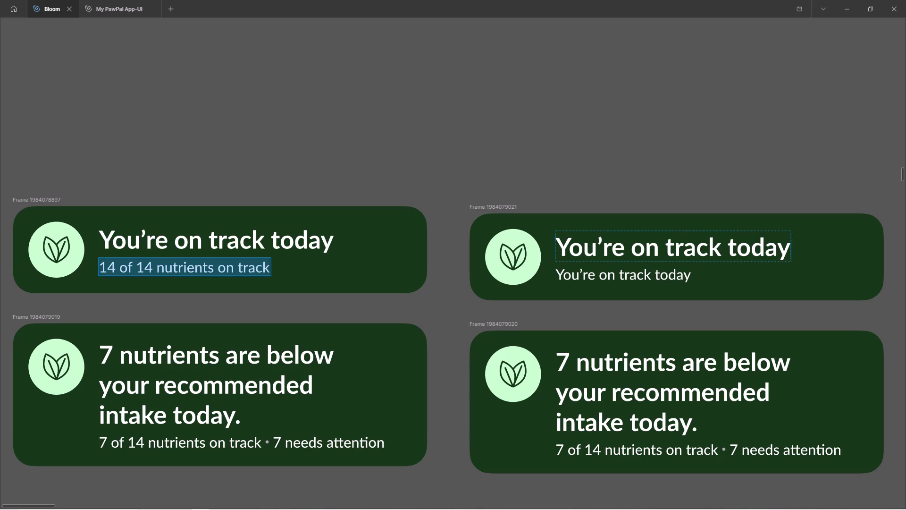
key(ctrl+a)
key(ctrl+shift+v)
ctrl+double_click(560, 172)
Replace the duplicated below-intake banner's title with its subtitle text "7 of 14 nutrients on track".
key(space)
key(space)
key(space)
key(space)
key(space)
key(space)
key(space)
key(space)
key(space)
key(space)
key(space)
key(space)
key(space)
key(space)
drag(634, 161, 429, 95)
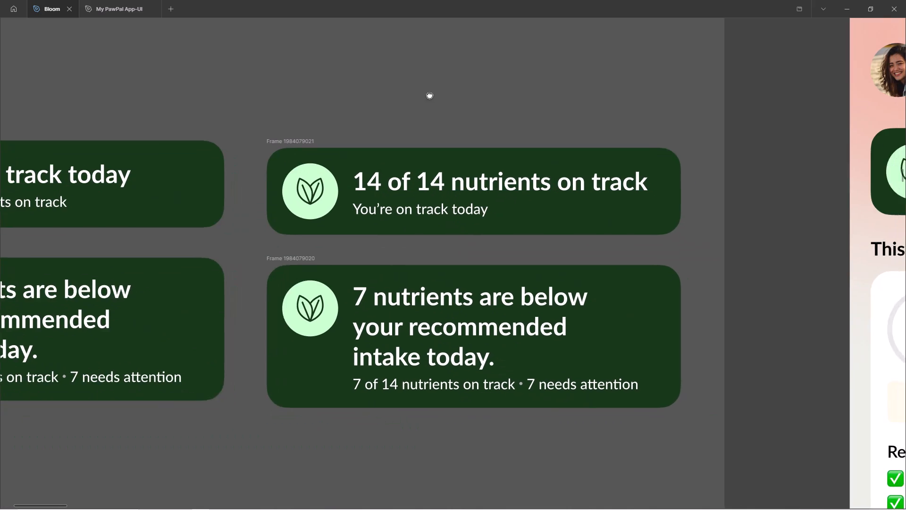
drag(429, 95, 470, 100)
ctrl+scroll(486, 103, down, 3)
key(space)
key(space)
key(space)
key(space)
key(space)
key(space)
key(space)
key(space)
key(space)
key(space)
key(space)
drag(436, 94, 530, 127)
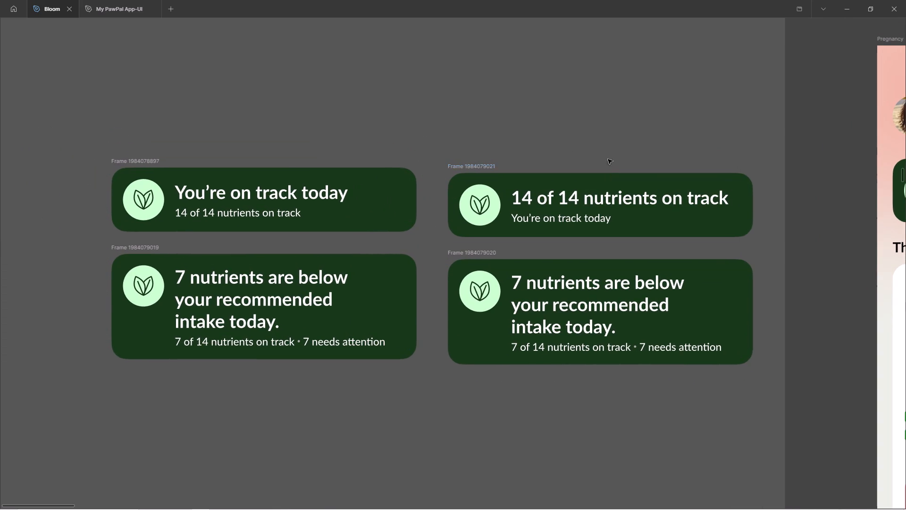
ctrl+scroll(610, 174, up, 2)
ctrl+double_click(533, 373)
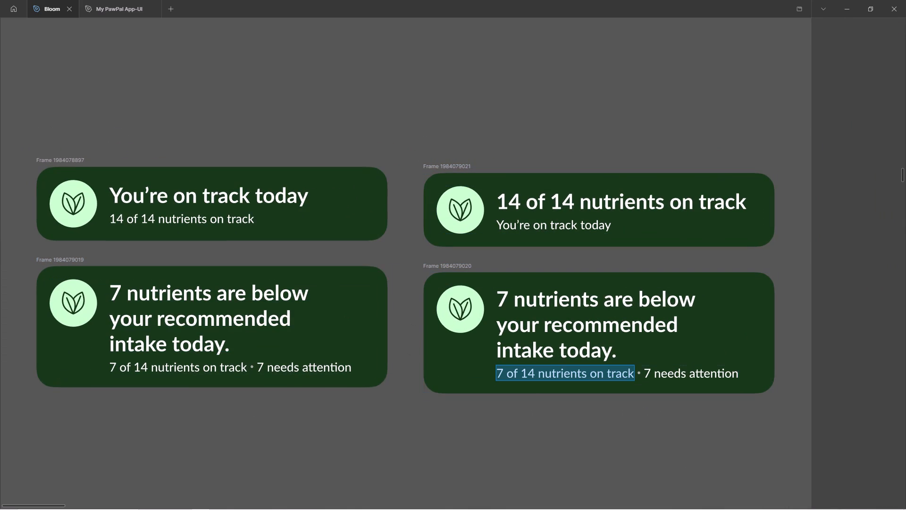
key(ctrl+c)
ctrl+click(566, 332)
key(ctrl+a)
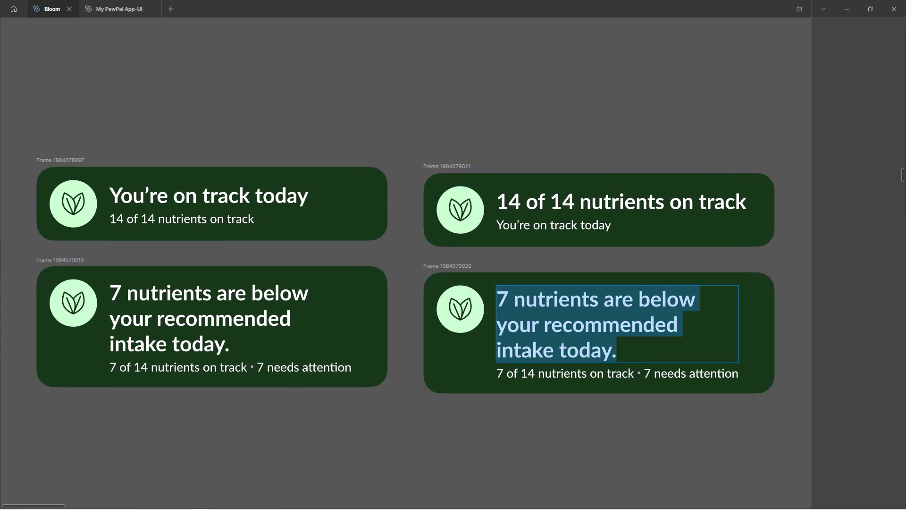
key(ctrl+shift+v)
ctrl+double_click(535, 360)
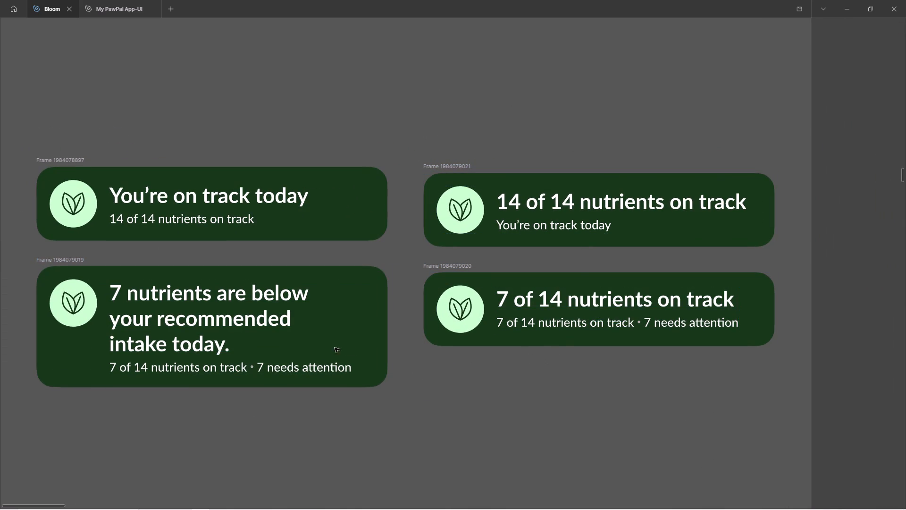
Replace the leading subtitle text of the duplicated below-intake banner with the original's title, "7 nutrients are below your recommended intake today.".
ctrl+click(202, 368)
ctrl+double_click(171, 327)
key(ctrl+c)
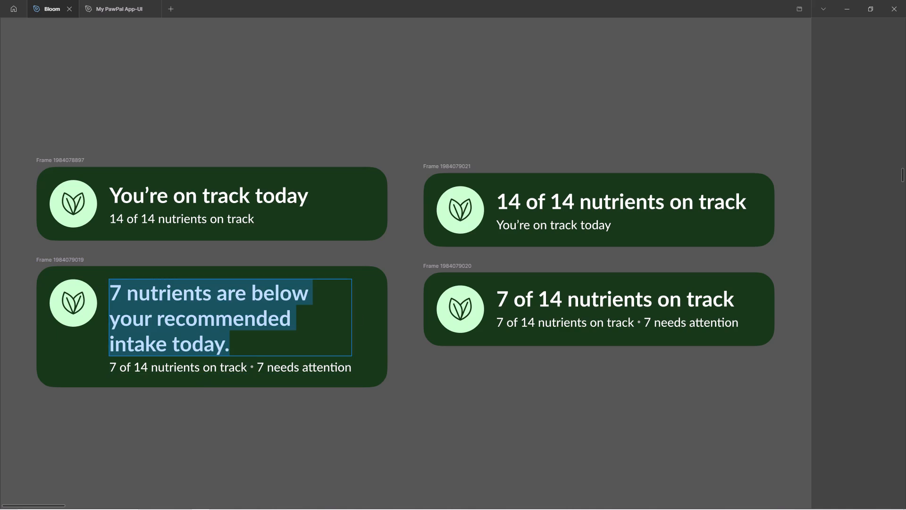
ctrl+click(540, 318)
key(ctrl+a)
key(ctrl+shift+v)
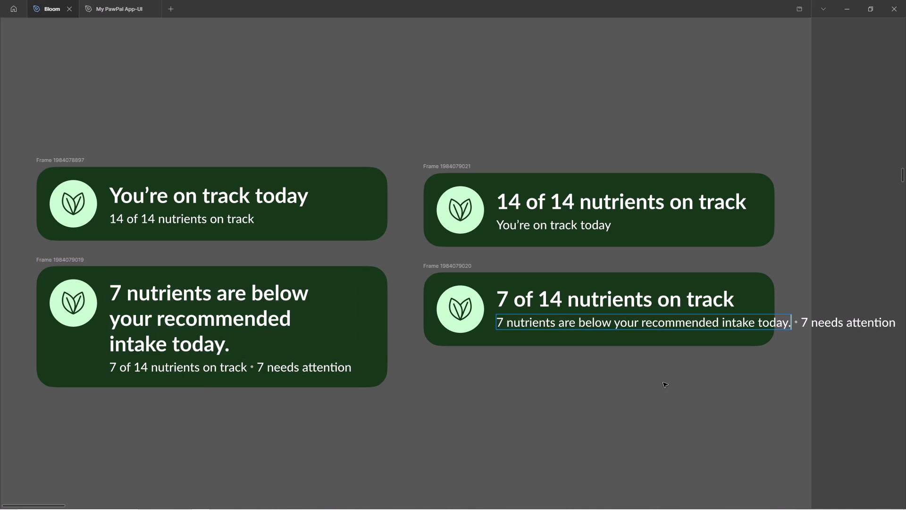
Delete the "7 needs attention" text and its dot separator from the duplicated below-intake banner's subtitle row.
ctrl+click(664, 382)
click(848, 322)
key(Delete)
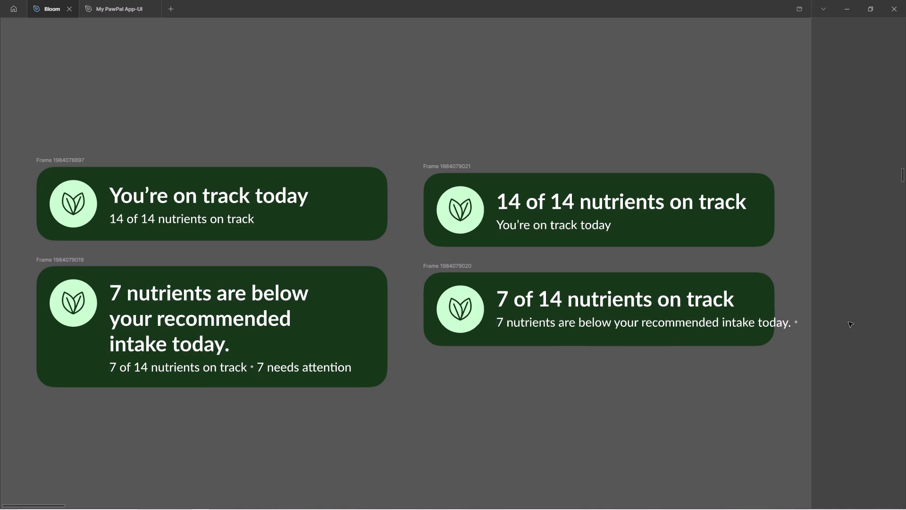
ctrl+click(799, 326)
ctrl+click(799, 323)
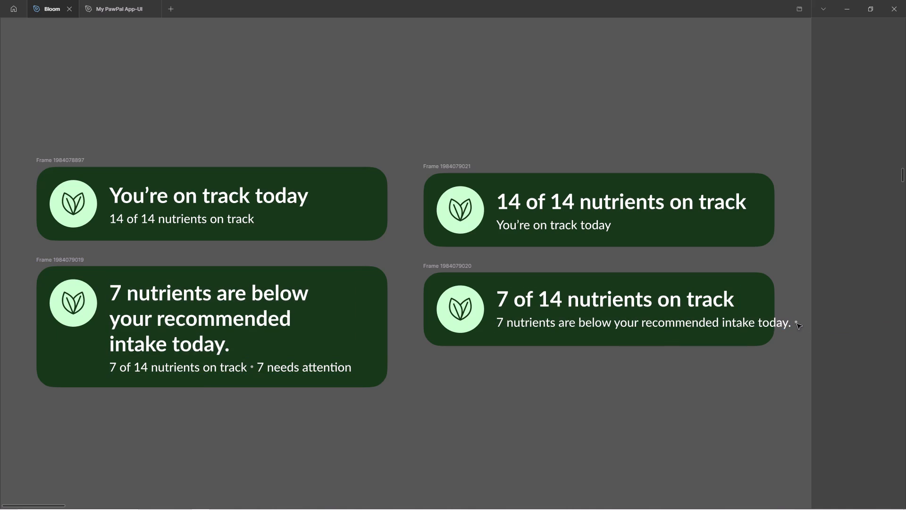
ctrl+click(795, 324)
key(Delete)
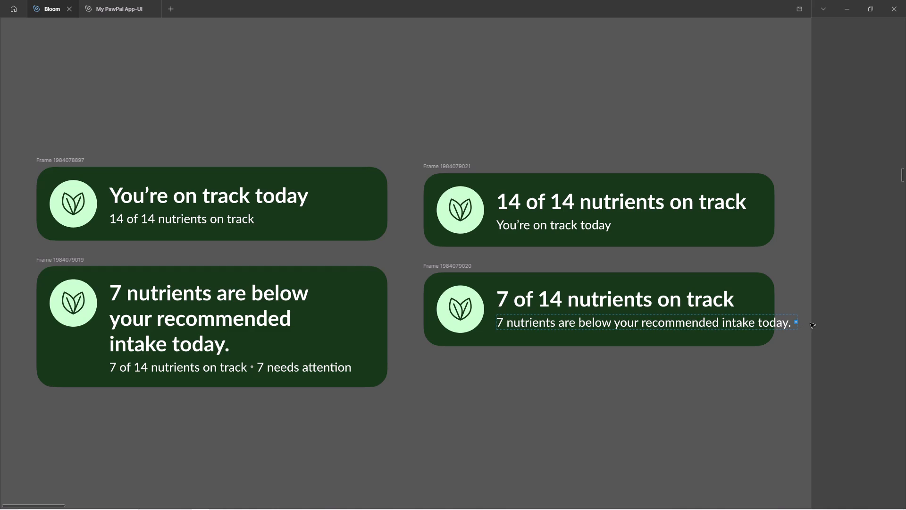
Set the duplicated below-intake banner's text block, subtitle row and subtitle text to fill the container width.
click(679, 305)
key(ctrl+backslash)
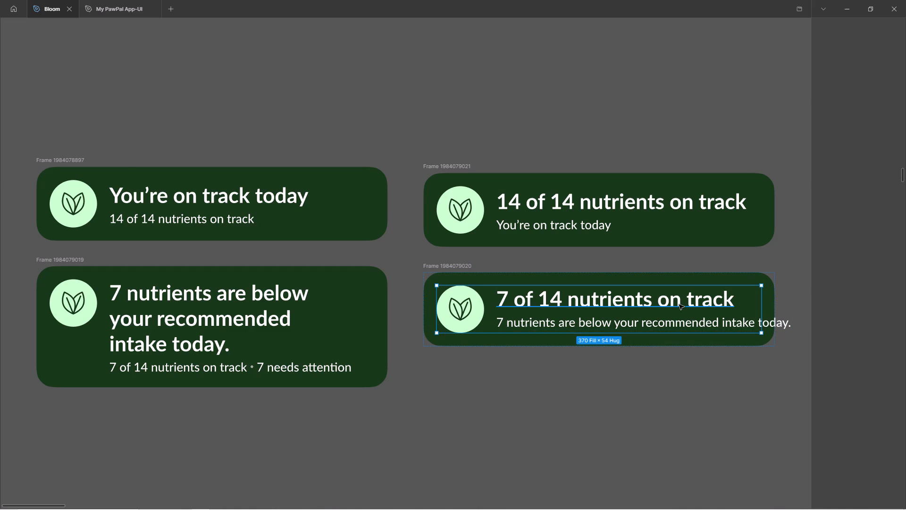
double_click(665, 304)
click(839, 228)
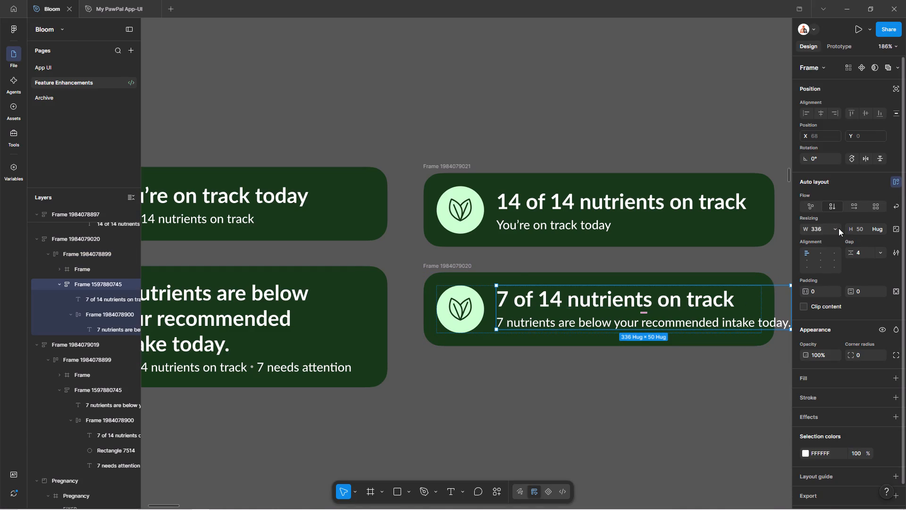
click(823, 240)
double_click(648, 315)
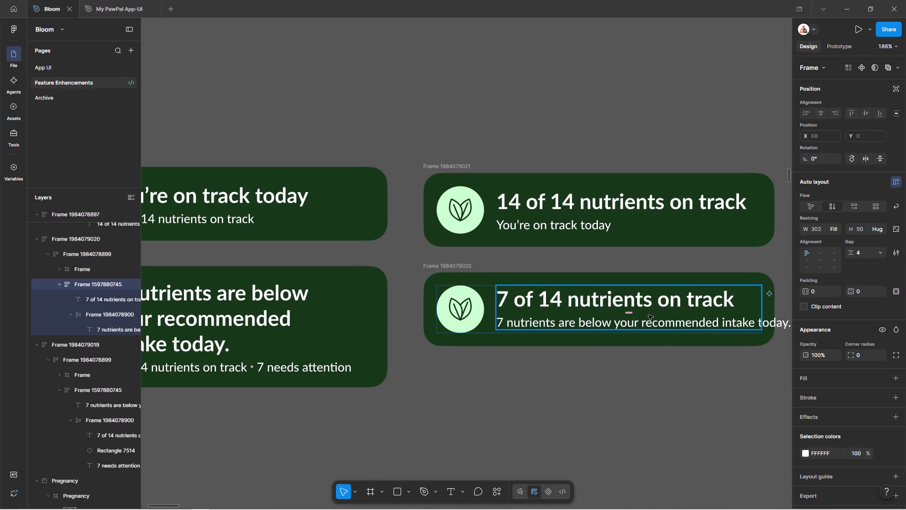
click(834, 229)
click(818, 244)
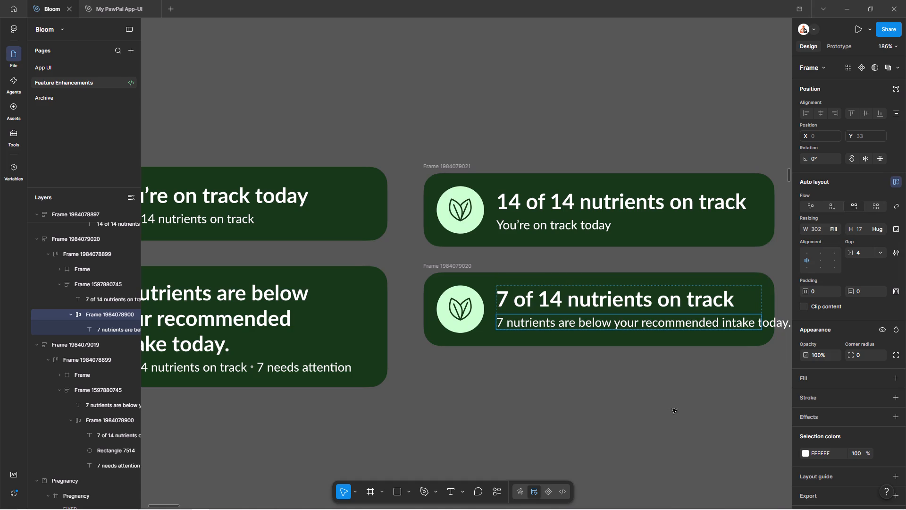
double_click(736, 326)
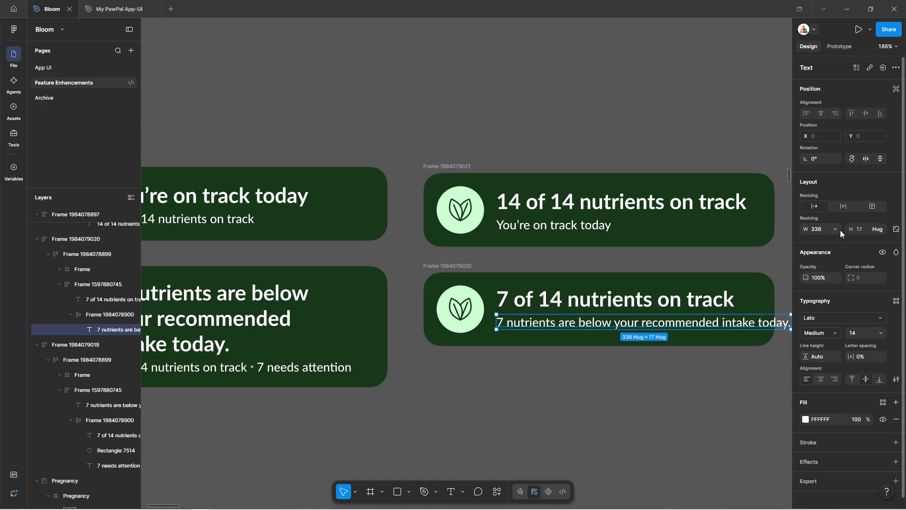
click(839, 229)
click(827, 238)
double_click(688, 417)
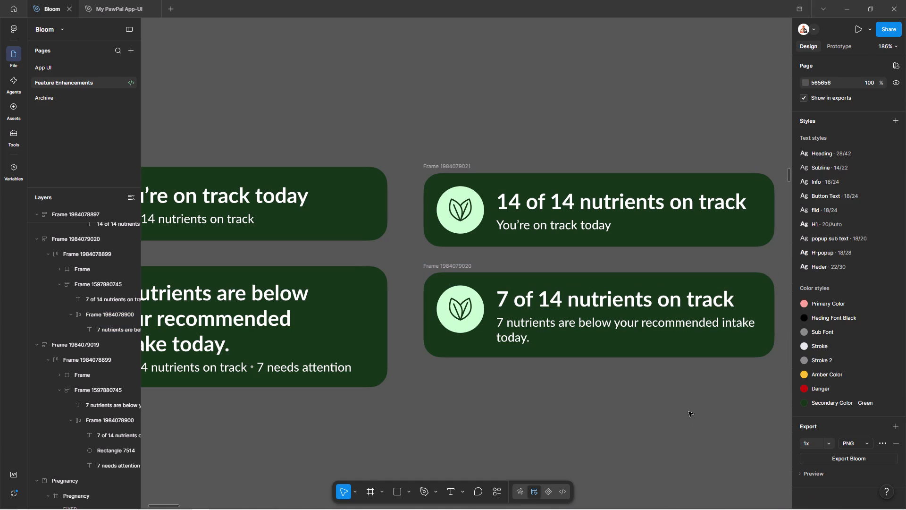
Compare the original and alternative banner wordings side by side with the interface hidden.
key(ctrl+backslash)
ctrl+scroll(676, 406, down, 3)
key(space)
key(space)
key(space)
key(space)
key(space)
key(space)
key(space)
key(space)
key(space)
key(space)
key(space)
key(space)
key(space)
key(space)
key(space)
key(space)
key(space)
key(space)
key(space)
key(space)
drag(657, 448, 689, 425)
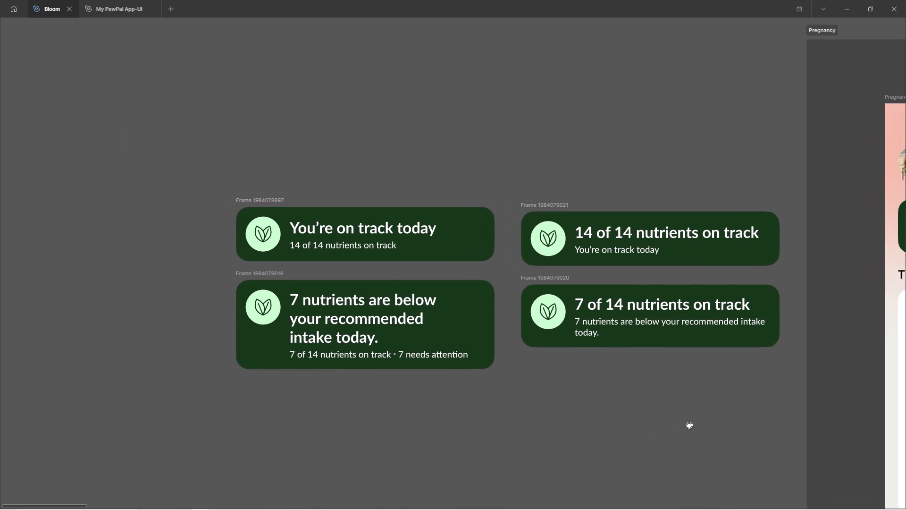
drag(689, 425, 665, 393)
ctrl+scroll(649, 334, up, 2)
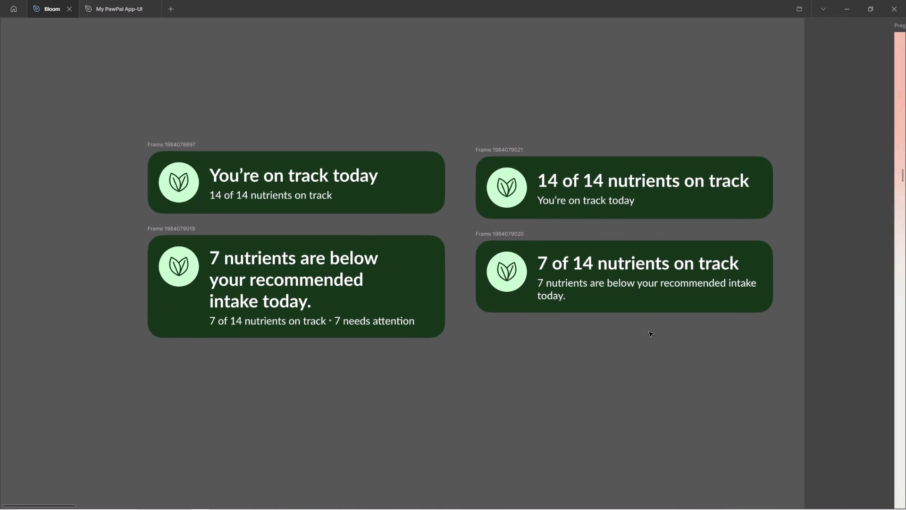
key(space)
key(space)
key(space)
key(space)
key(space)
key(space)
key(space)
key(space)
key(space)
key(space)
key(space)
key(space)
key(space)
key(space)
key(space)
key(space)
key(space)
key(space)
key(space)
key(space)
drag(573, 349, 584, 357)
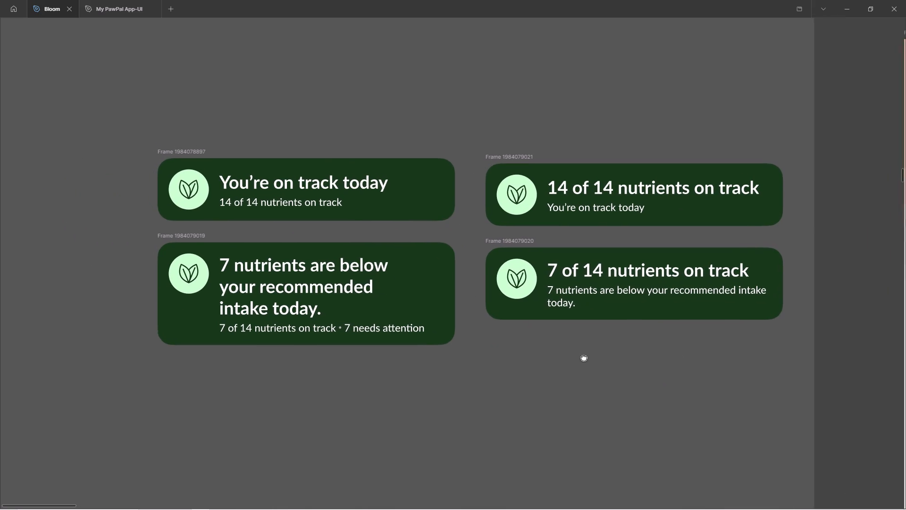
drag(584, 357, 575, 371)
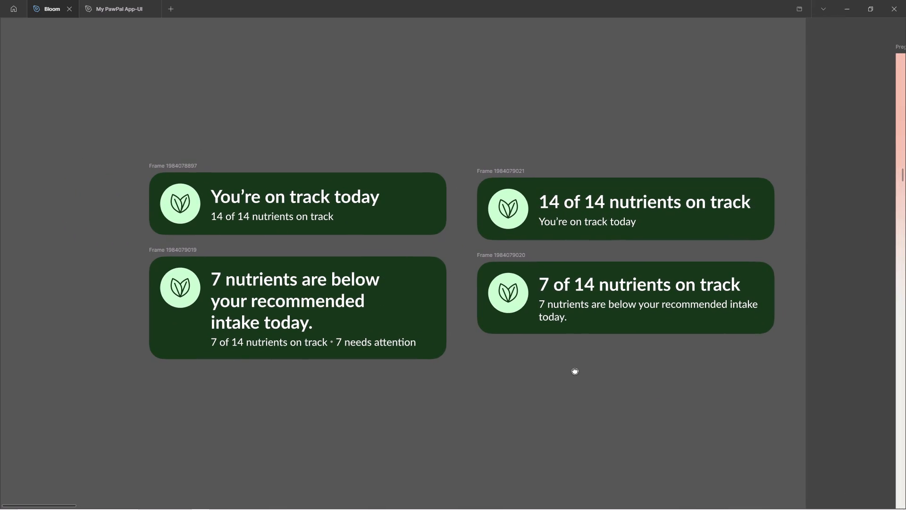
drag(575, 371, 568, 371)
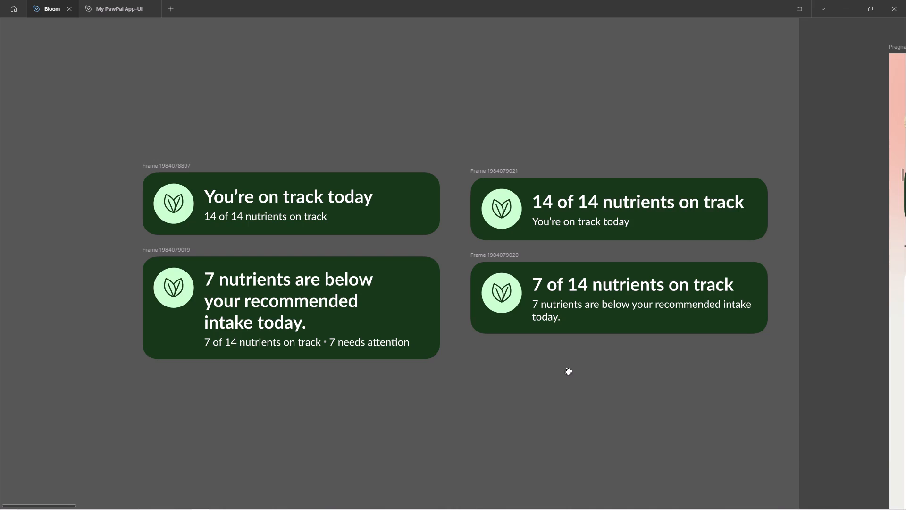
drag(568, 371, 531, 365)
scroll(553, 350, down, 4)
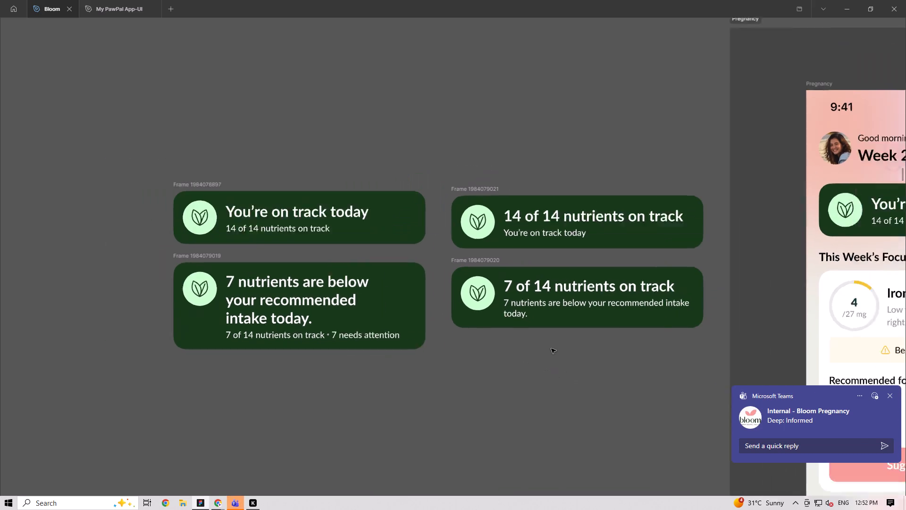
Move all four banner frames together further away from the Pregnancy section.
drag(202, 182, 681, 382)
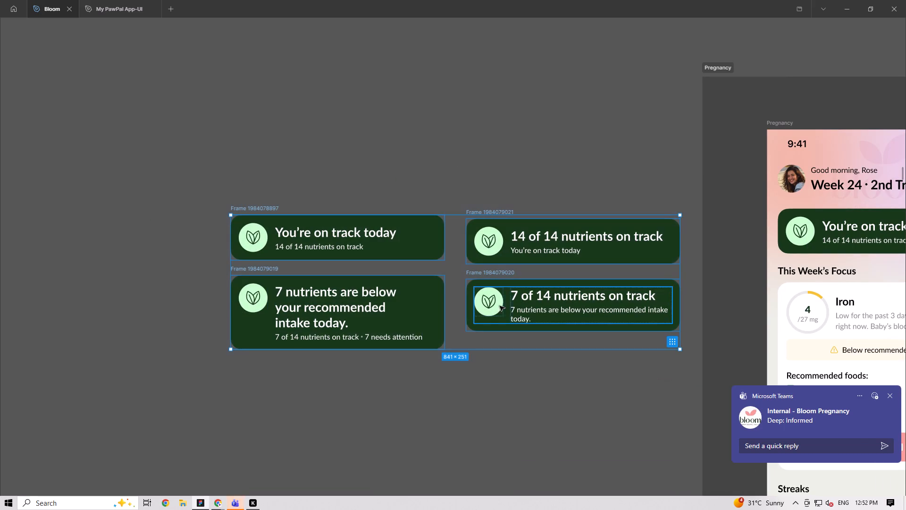
shift+drag(500, 306, 350, 297)
click(504, 178)
Examine the Pregnancy Home screens alongside the banner wording options.
ctrl+scroll(504, 177, down, 9)
key(space)
key(space)
key(space)
key(space)
key(space)
key(space)
key(space)
key(space)
key(space)
key(space)
key(space)
key(space)
key(space)
key(space)
key(space)
key(space)
key(space)
key(space)
key(space)
key(space)
drag(538, 201, 297, 237)
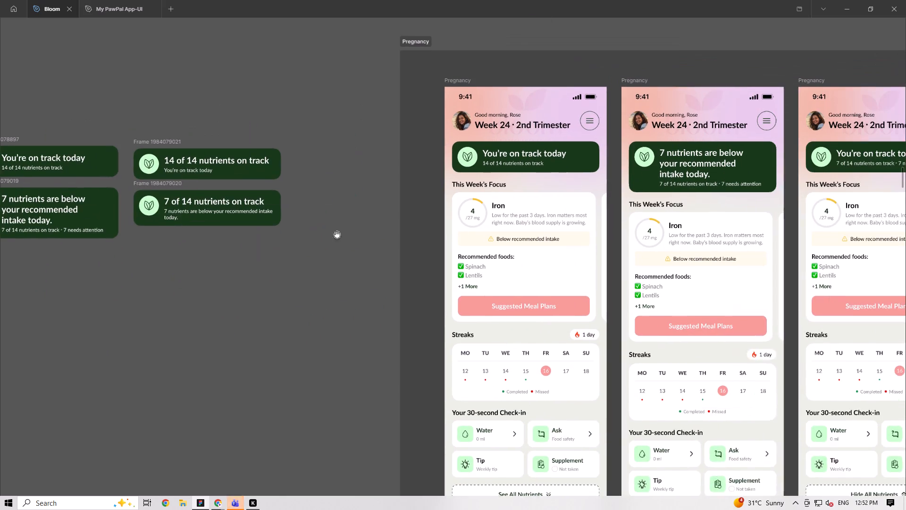
drag(397, 237, 312, 237)
Switch to the Basecamp client comments in Chrome and review the Home changes on nutrient counts, focus card targets, Postpartum layout and progress wording.
key(alt+Tab)
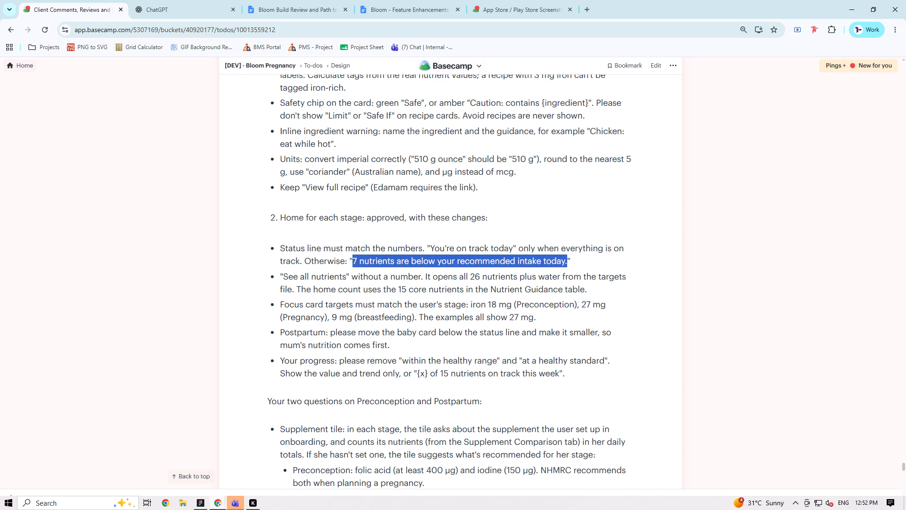
drag(324, 291, 356, 290)
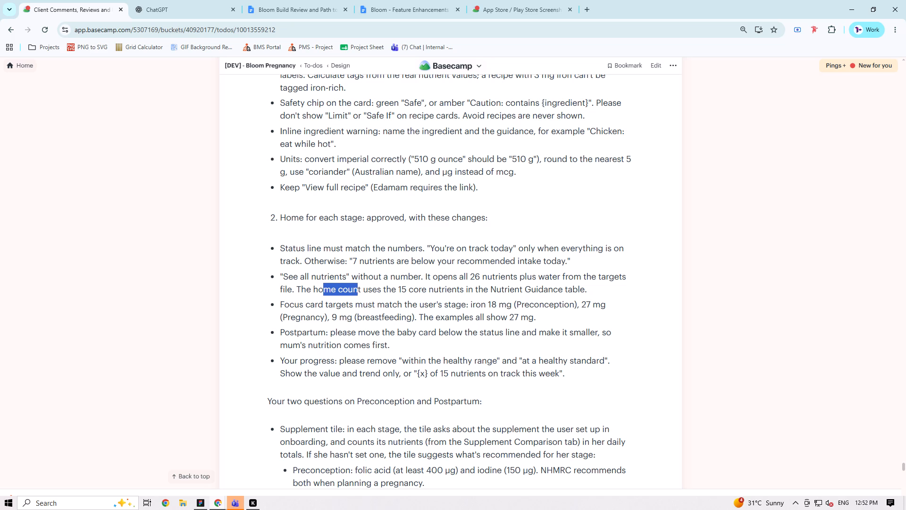
drag(356, 290, 587, 284)
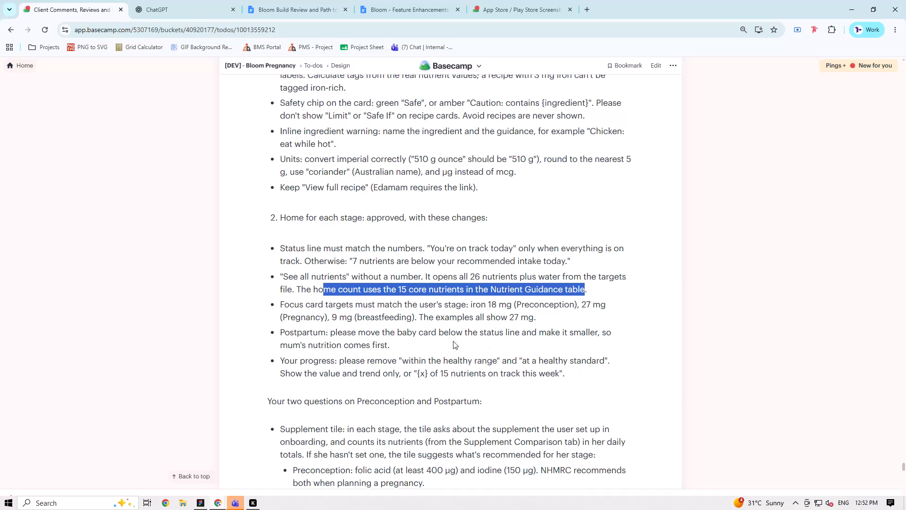
drag(320, 306, 351, 306)
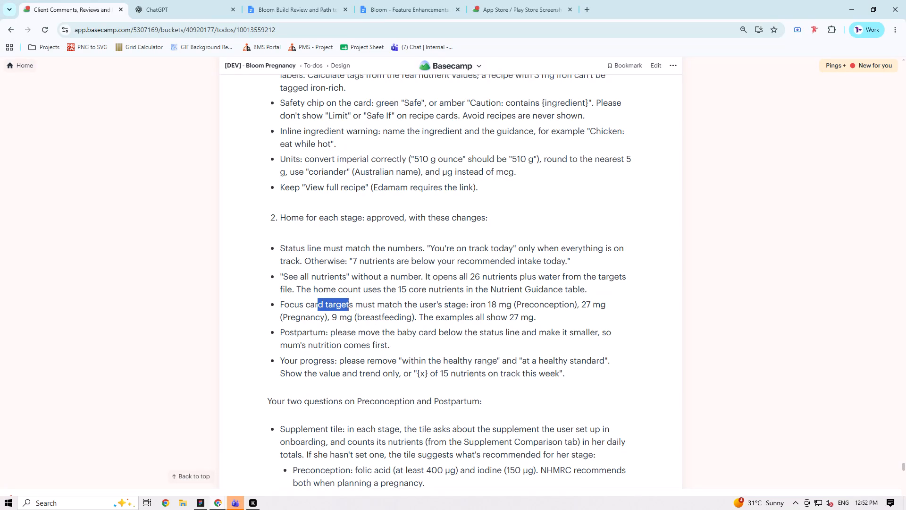
drag(351, 306, 488, 308)
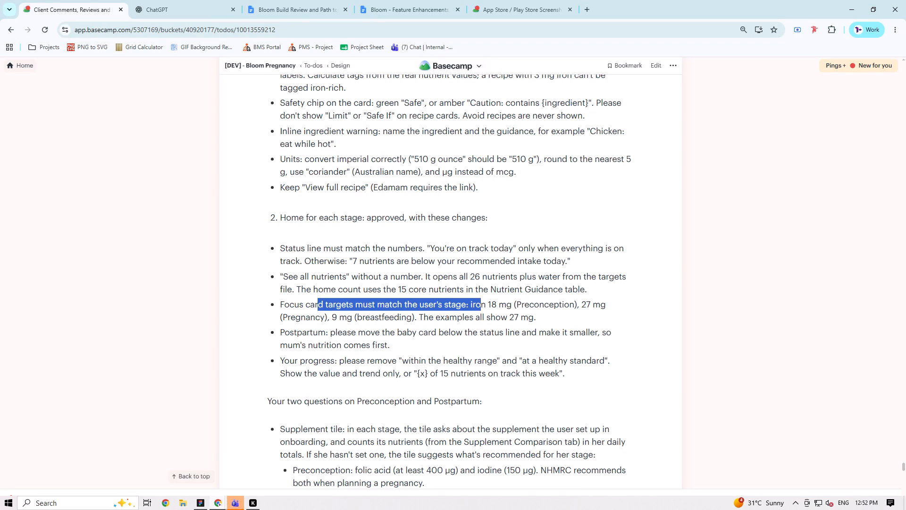
drag(488, 308, 530, 308)
click(332, 327)
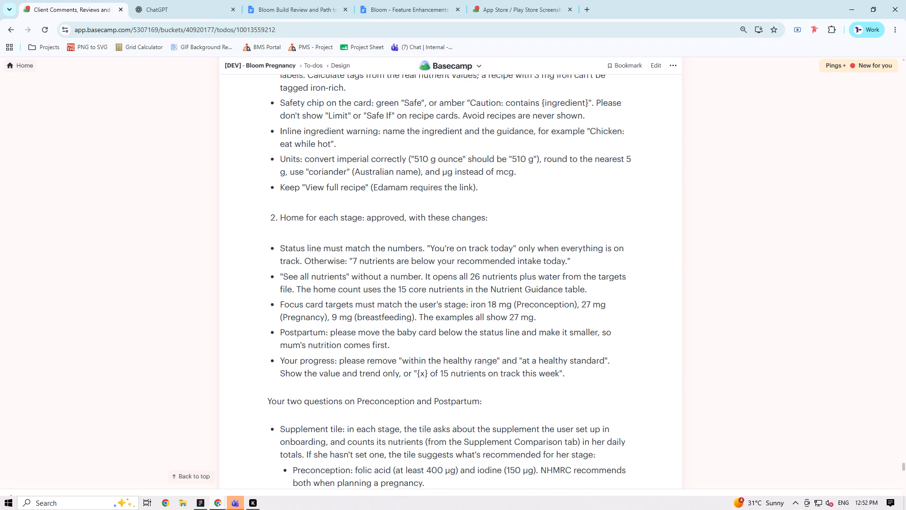
drag(422, 333, 581, 331)
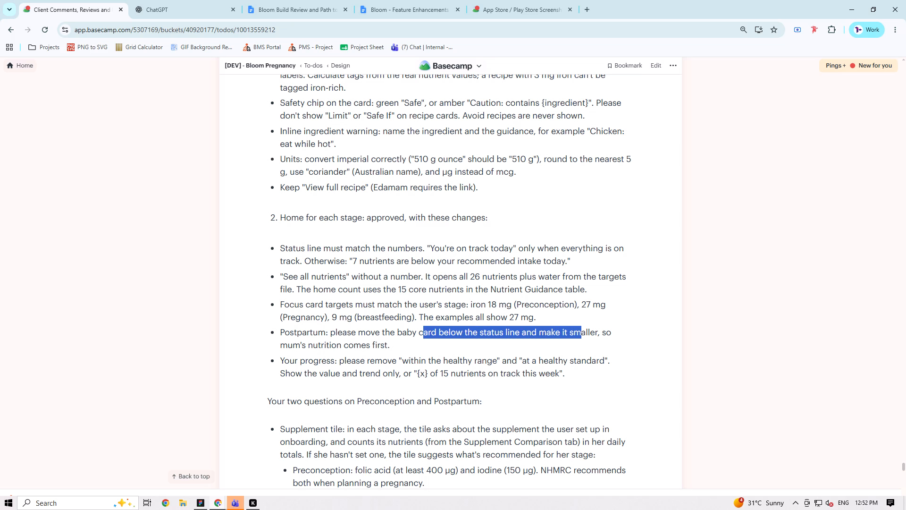
click(368, 347)
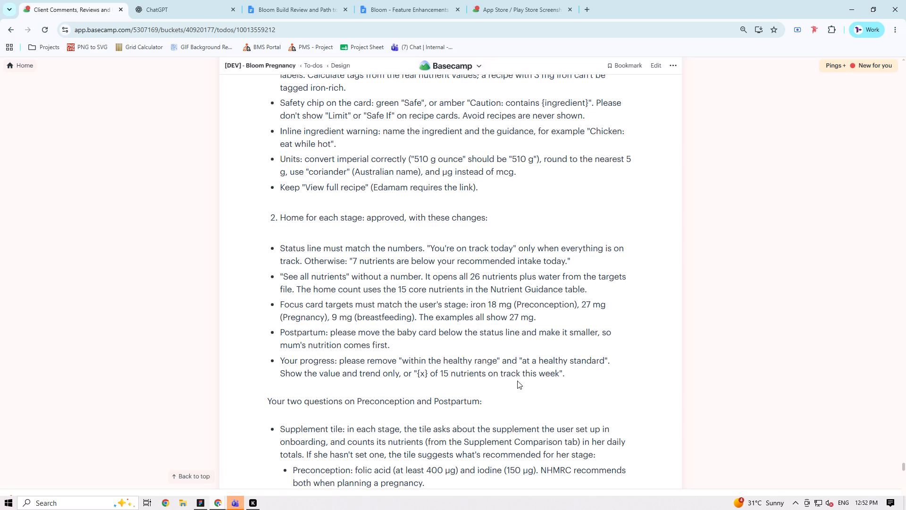
click(439, 375)
click(455, 374)
click(492, 372)
click(562, 374)
key(alt+Tab)
key(alt+Tab)
scroll(470, 374, down, 4)
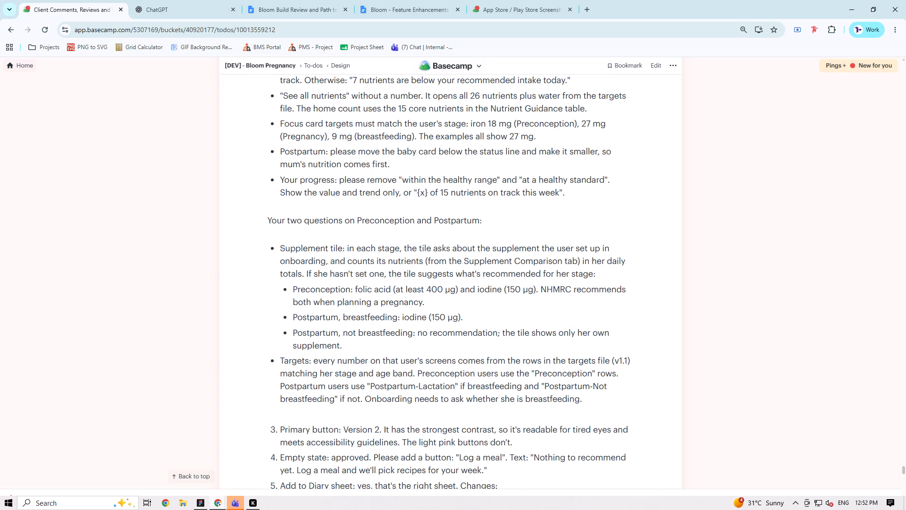
drag(442, 182, 582, 180)
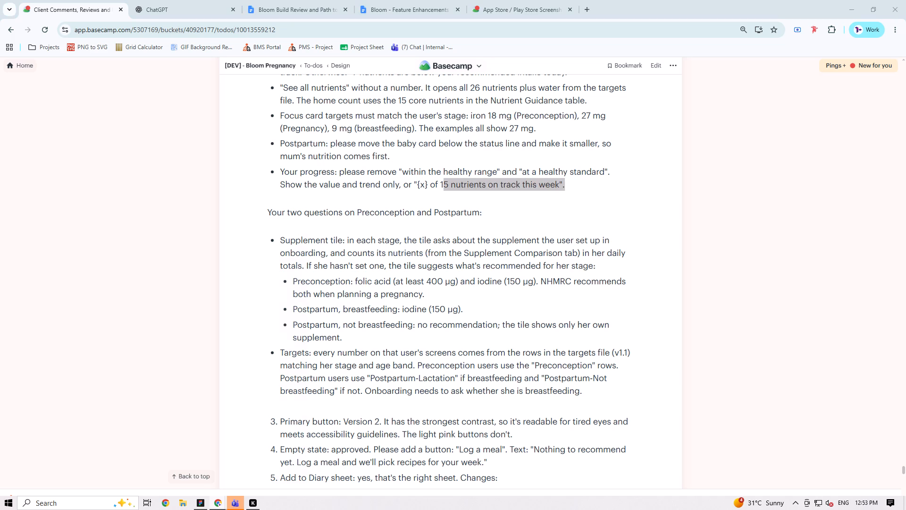
Search Windows for the Calculator app using "calc".
text(calc)
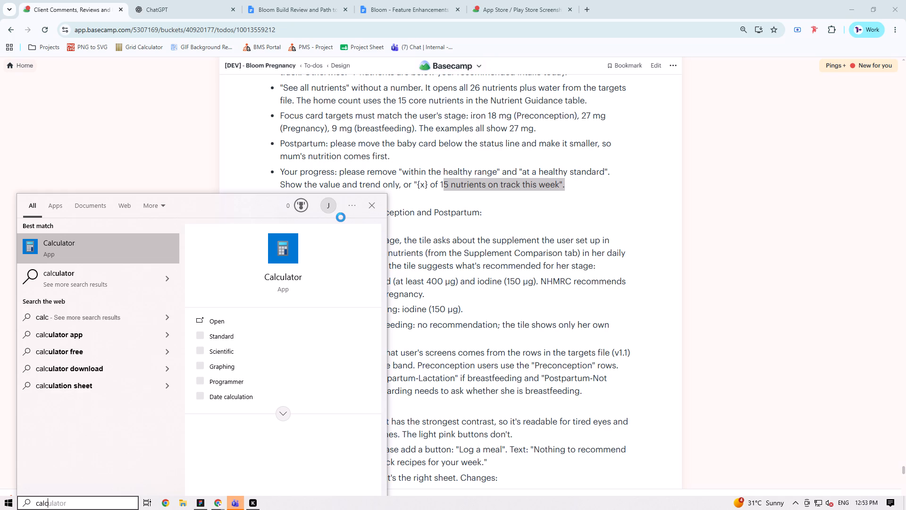
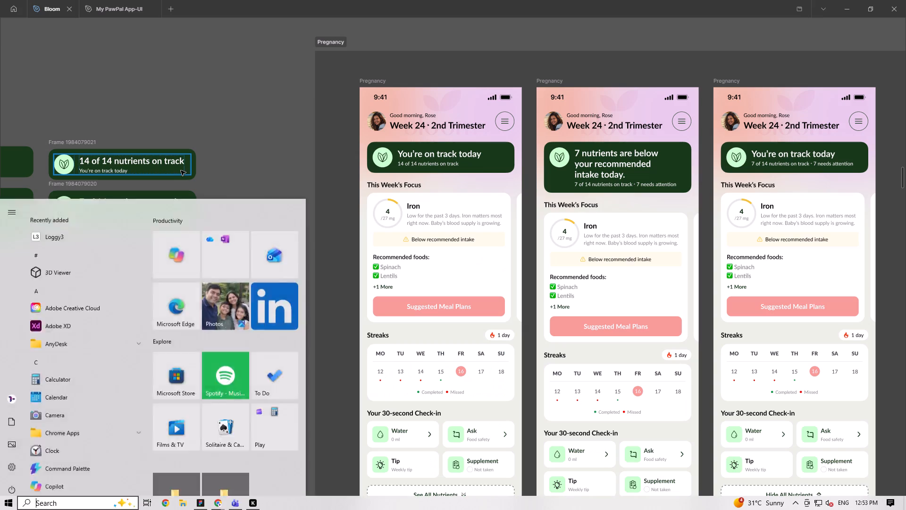
Open Calculator, compute 12% of 30,000 and close it.
text(alc)
key(Return)
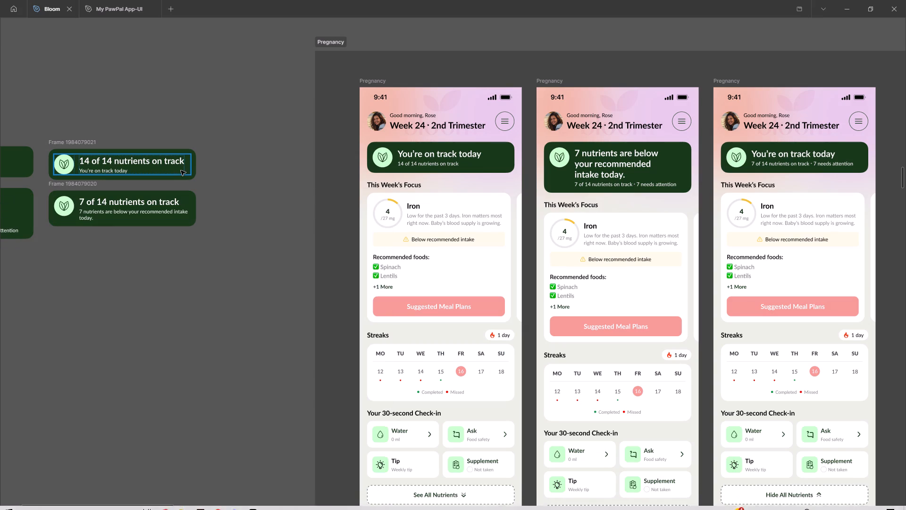
text(30000)
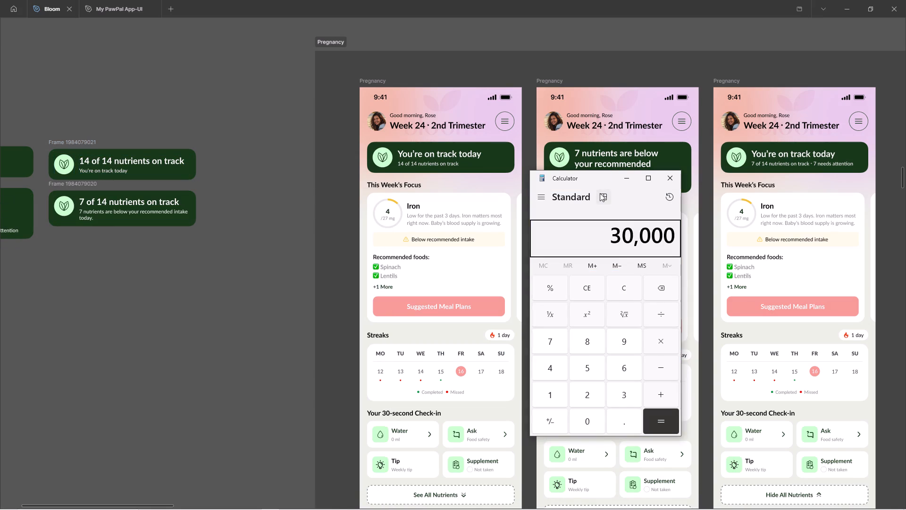
key(shift+asterisk)
text(12)
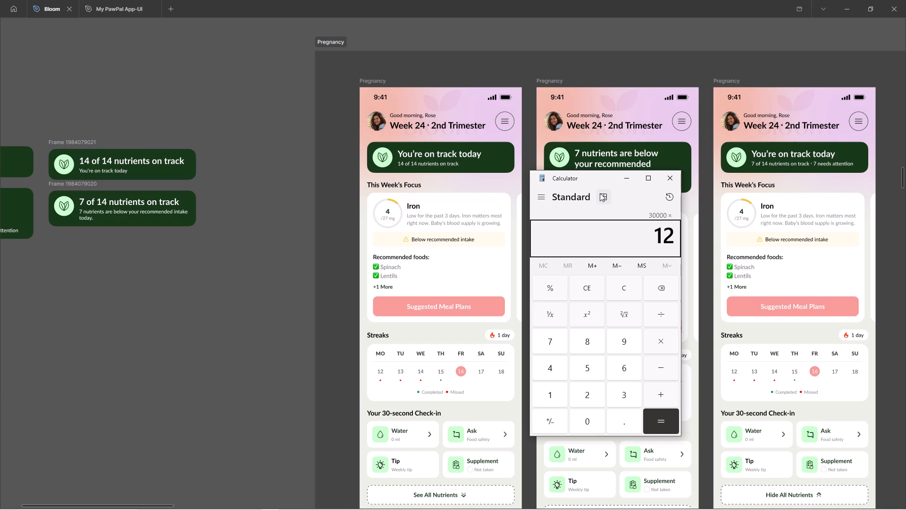
key(shift+percent)
key(Return)
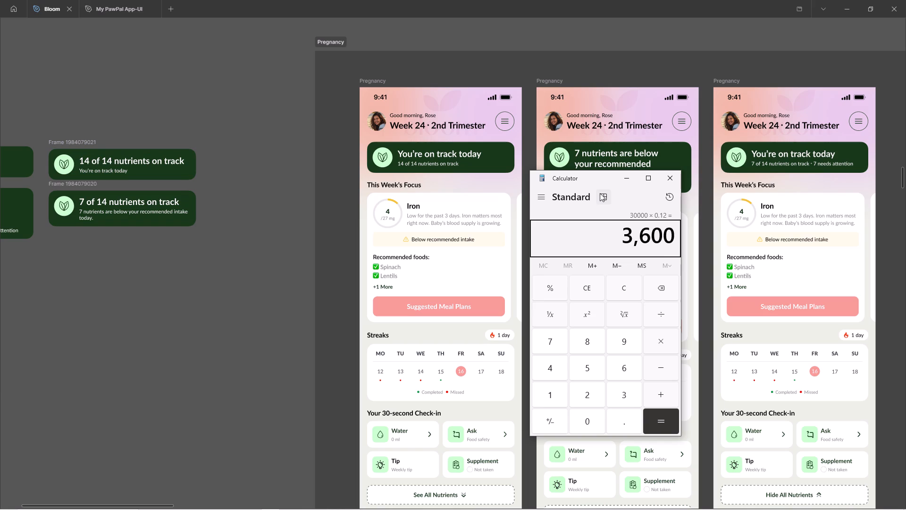
click(670, 175)
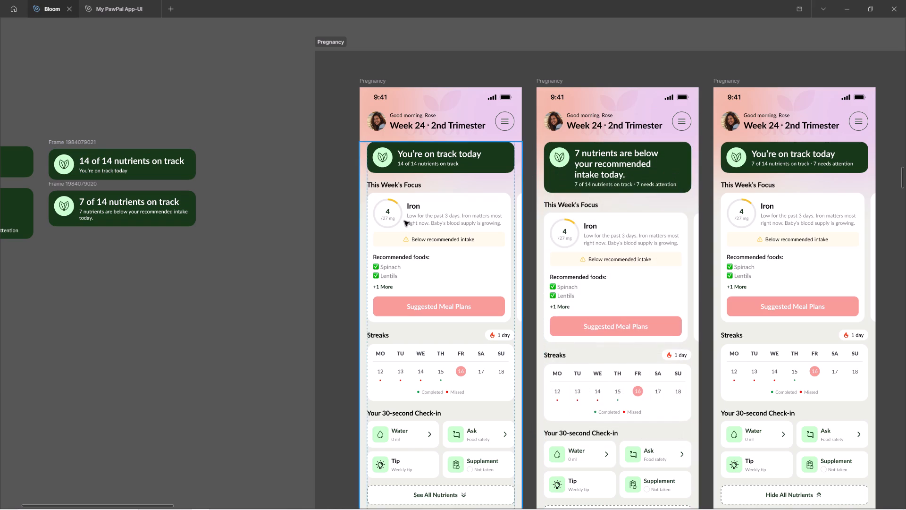
Examine the four banner wording frames side by side with the Pregnancy Home screens.
click(272, 197)
key(space)
key(space)
key(space)
key(space)
key(space)
key(space)
key(space)
drag(256, 203, 385, 230)
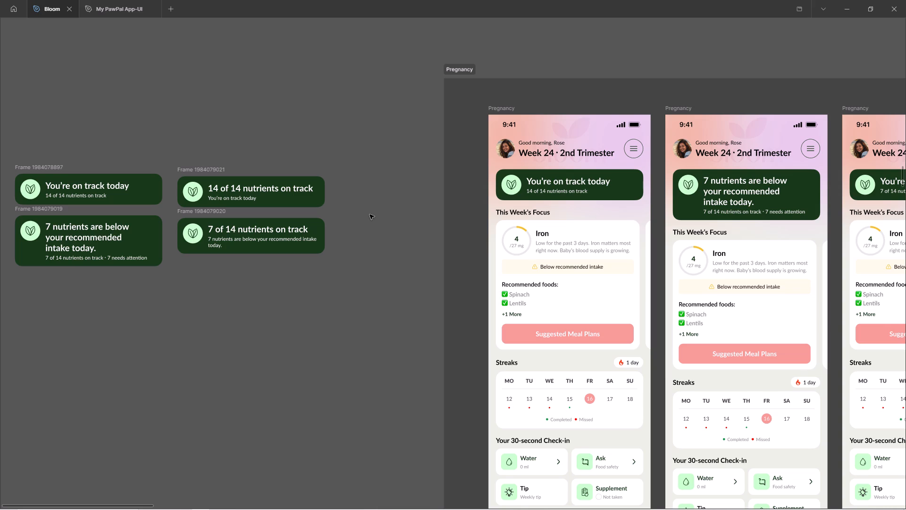
click(370, 212)
ctrl+scroll(379, 265, down, 1)
key(space)
key(space)
key(space)
key(space)
key(space)
key(space)
key(space)
key(space)
drag(327, 312, 457, 310)
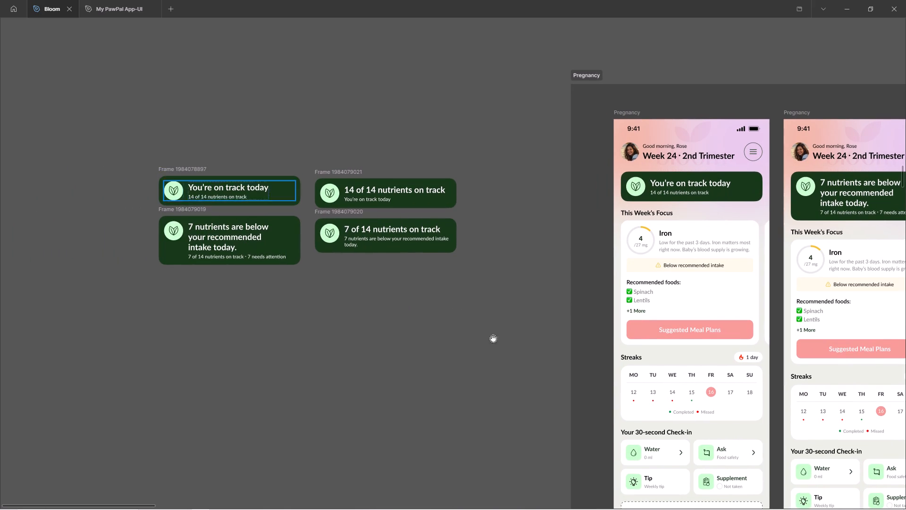
key(space)
key(space)
key(space)
key(space)
key(space)
key(space)
key(space)
key(space)
key(space)
drag(492, 365, 172, 304)
Switch to the Basecamp client comments in Chrome and read the answers on the supplement tile and stage-specific targets.
key(alt+Tab)
key(alt+Tab)
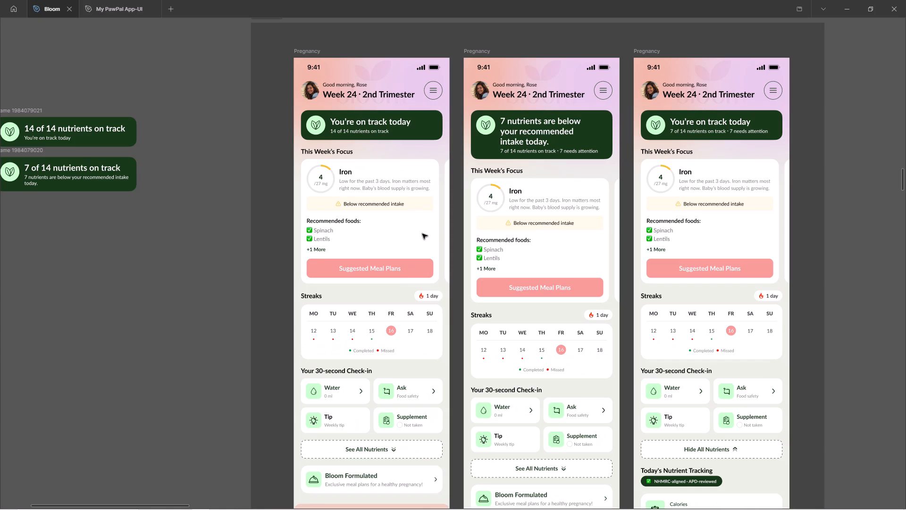
key(alt+Tab)
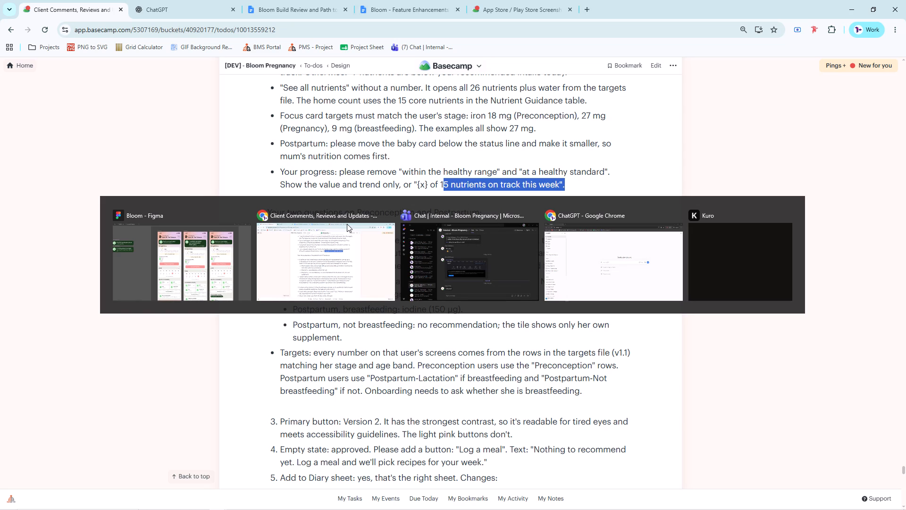
click(481, 196)
scroll(321, 241, down, 2)
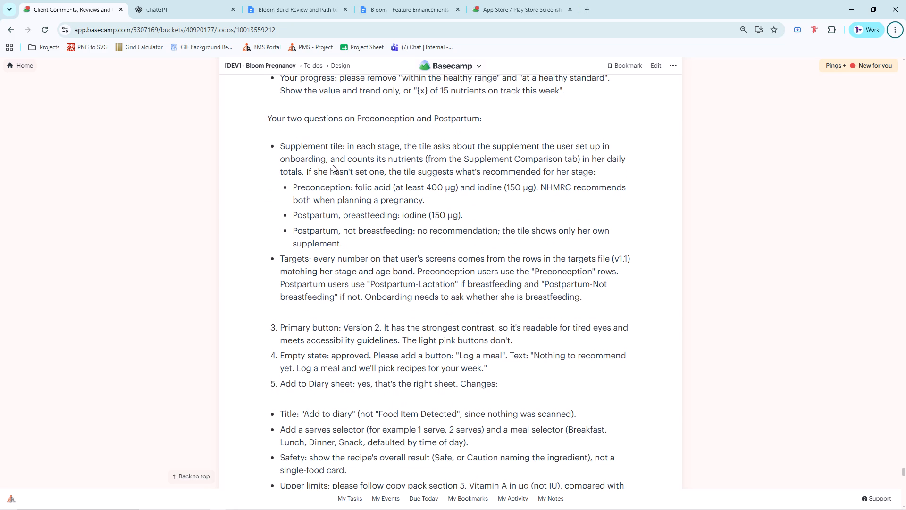
click(348, 143)
Switch back to the Bloom design in Figma and compare the Pregnancy Home banners with the alternative wording frames.
key(alt+Tab)
ctrl+scroll(386, 180, down, 5)
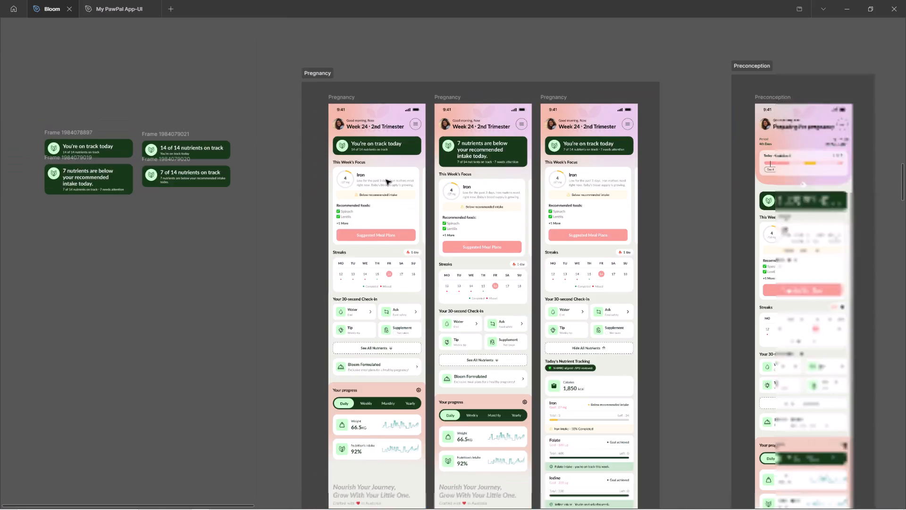
ctrl+scroll(386, 180, down, 3)
key(space)
key(space)
key(space)
key(space)
key(space)
key(space)
key(space)
key(space)
key(space)
key(space)
key(space)
key(space)
key(space)
key(space)
key(space)
key(space)
key(space)
key(space)
key(space)
key(space)
drag(298, 244, 144, 211)
drag(496, 210, 713, 257)
ctrl+scroll(533, 176, up, 4)
ctrl+scroll(533, 176, down, 1)
ctrl+scroll(533, 176, up, 8)
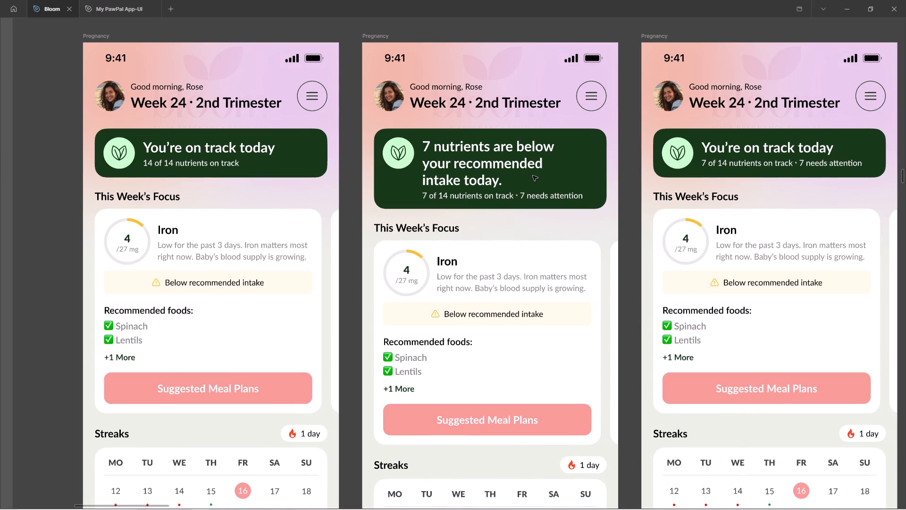
shift+scroll(540, 185, down, 4)
shift+scroll(544, 187, up, 6)
shift+scroll(544, 187, up, 20)
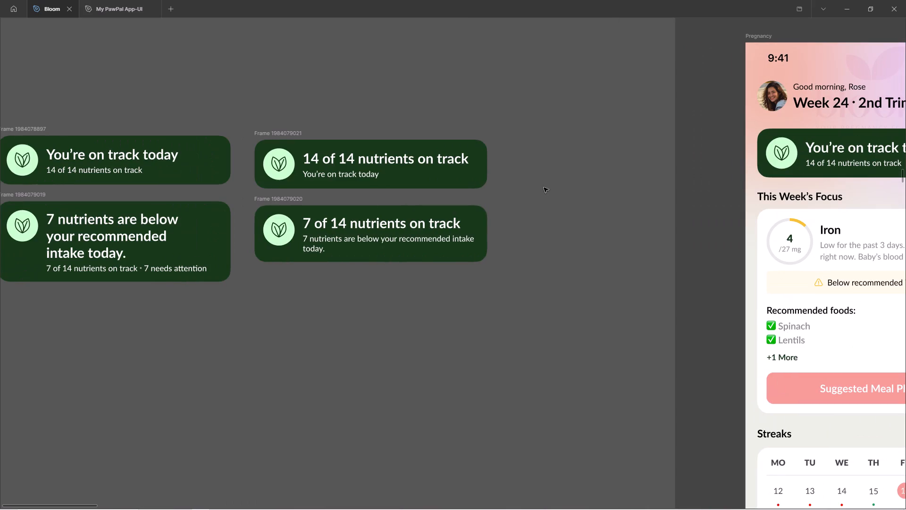
shift+scroll(544, 192, down, 5)
shift+scroll(544, 193, up, 1)
shift+scroll(544, 193, down, 7)
shift+scroll(544, 193, up, 1)
shift+scroll(544, 193, down, 7)
shift+scroll(168, 172, up, 4)
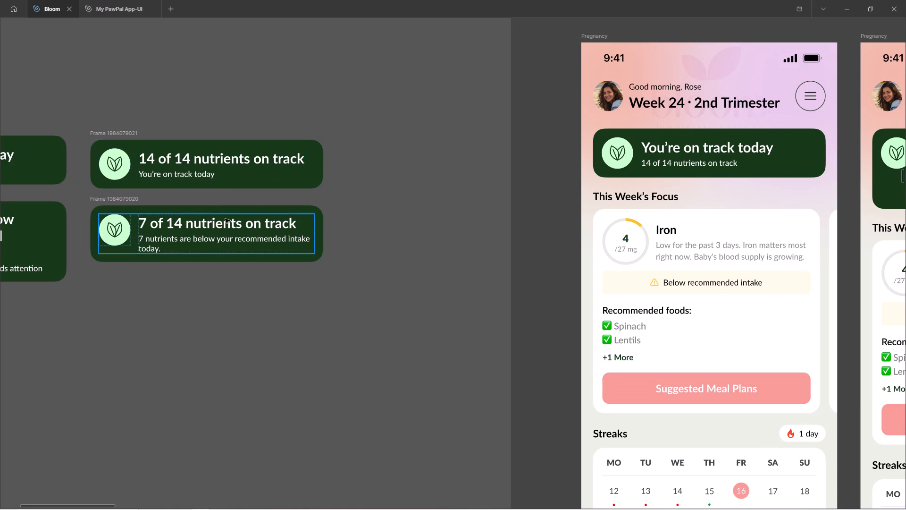
shift+scroll(258, 219, down, 3)
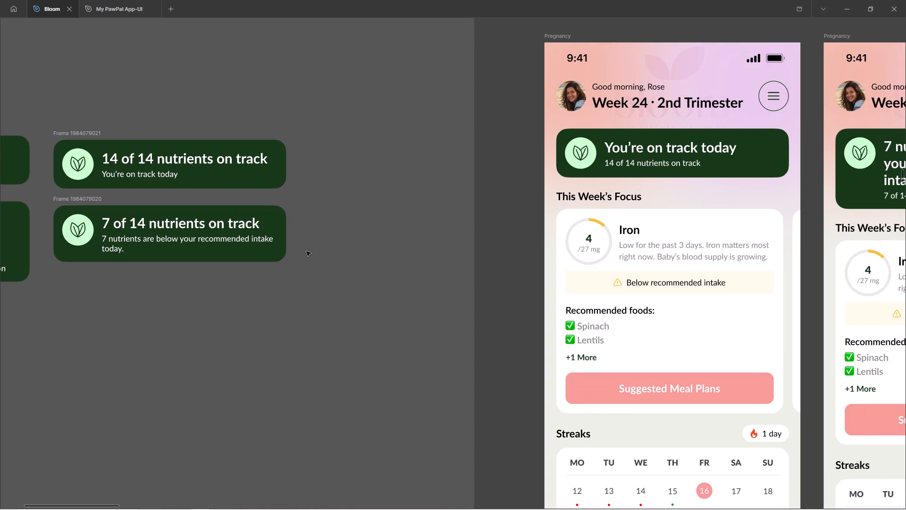
key(space)
drag(346, 256, 173, 232)
Inspect the Supplement tile and its nested text under Your 30-second Check-in on the first Pregnancy Home screen.
key(alt+Tab)
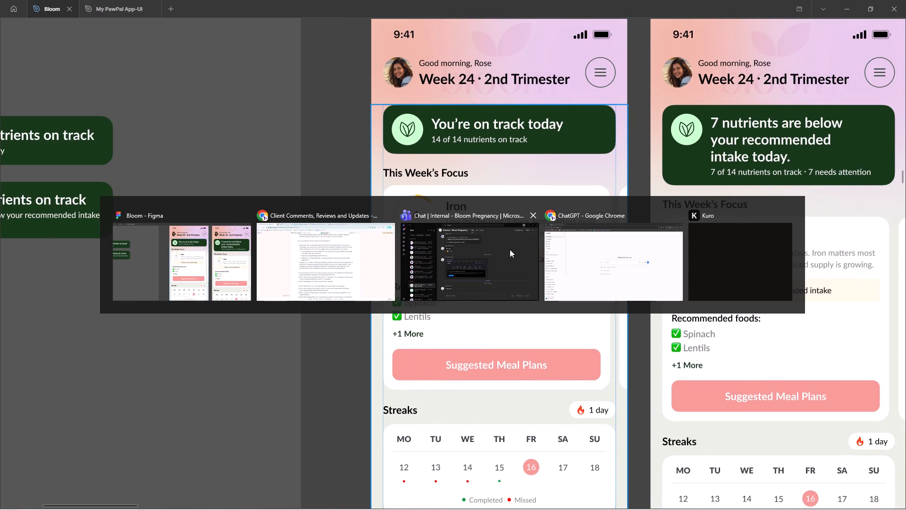
click(352, 239)
key(alt+Tab)
ctrl+scroll(381, 189, down, 9)
ctrl+scroll(424, 402, up, 10)
ctrl+click(540, 345)
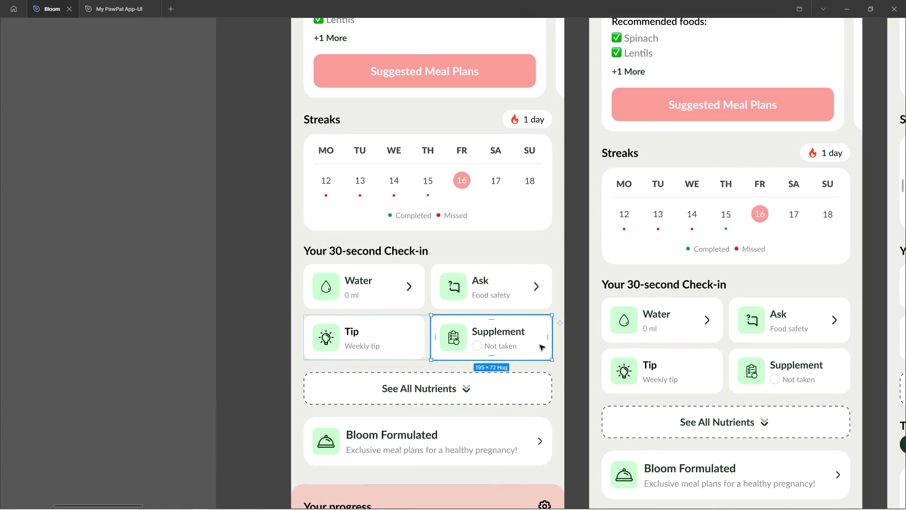
ctrl+double_click(505, 330)
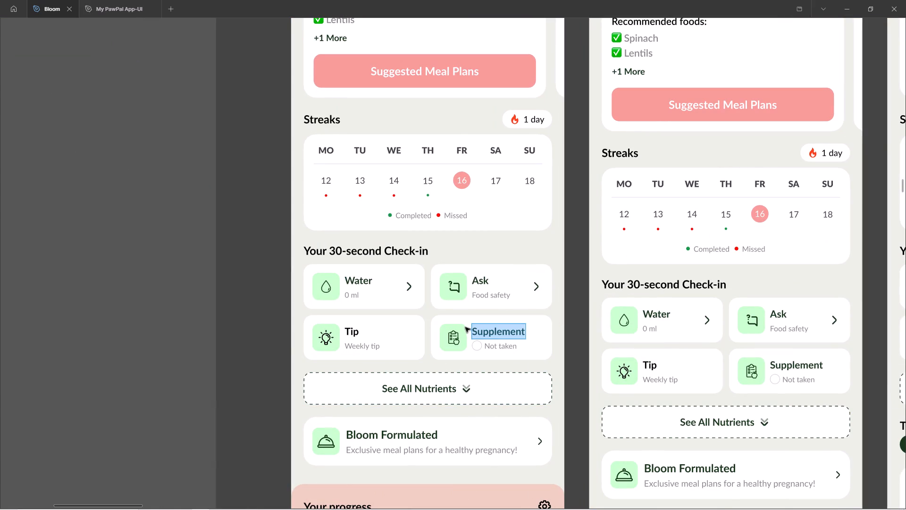
click(236, 331)
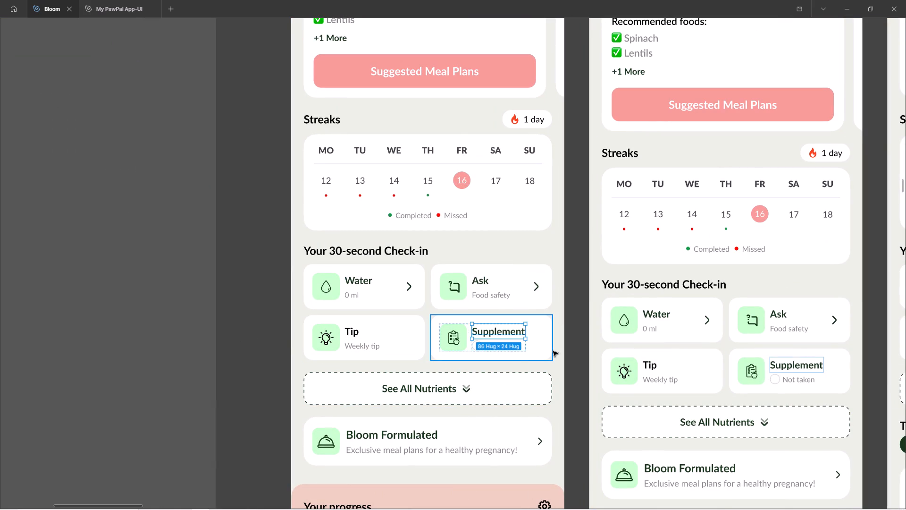
key(shift+Return)
key(shift+Return)
ctrl+scroll(597, 348, down, 2)
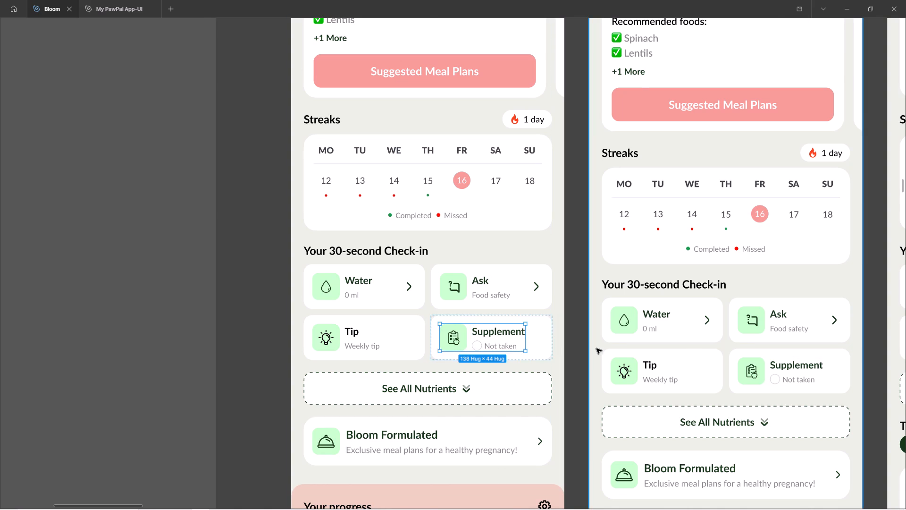
ctrl+scroll(596, 348, down, 6)
click(340, 319)
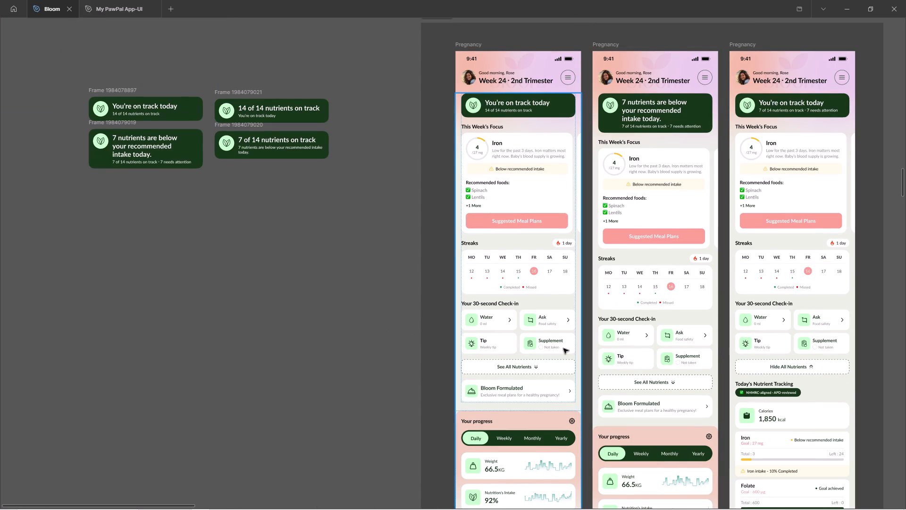
ctrl+click(567, 345)
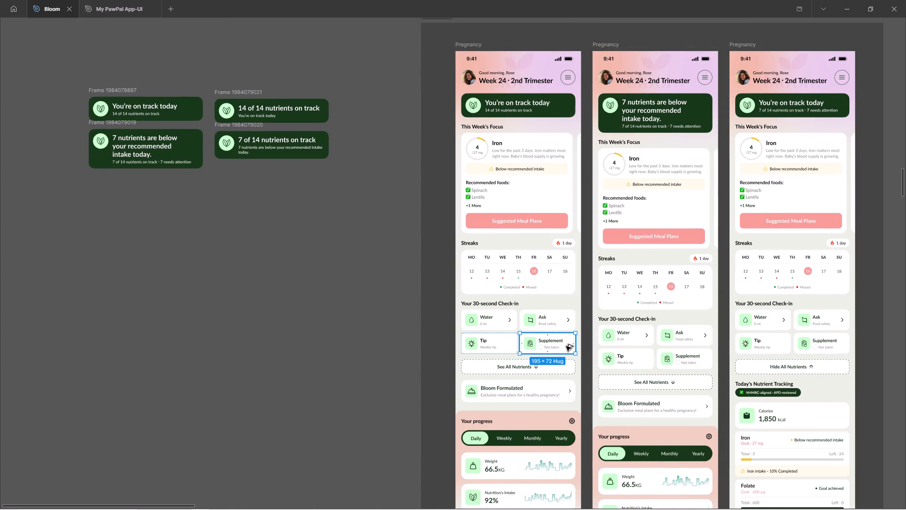
ctrl+scroll(567, 348, up, 7)
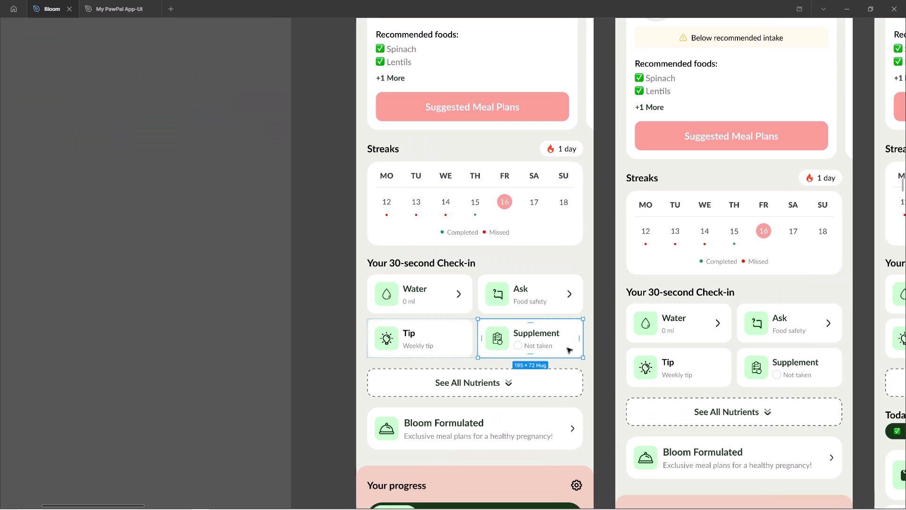
ctrl+scroll(567, 348, up, 1)
ctrl+click(545, 332)
ctrl+scroll(557, 343, down, 4)
Switch to the Basecamp client comments in Chrome to recheck the supplement tile request.
key(alt+Tab)
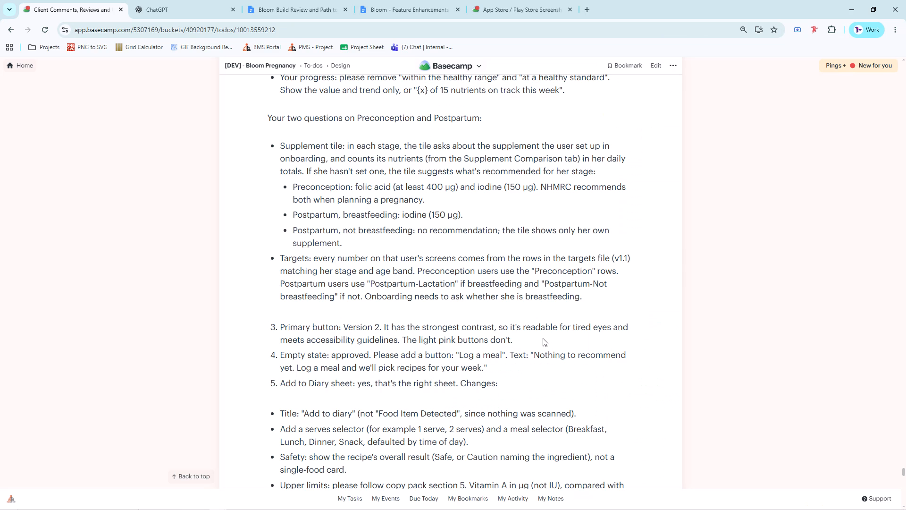